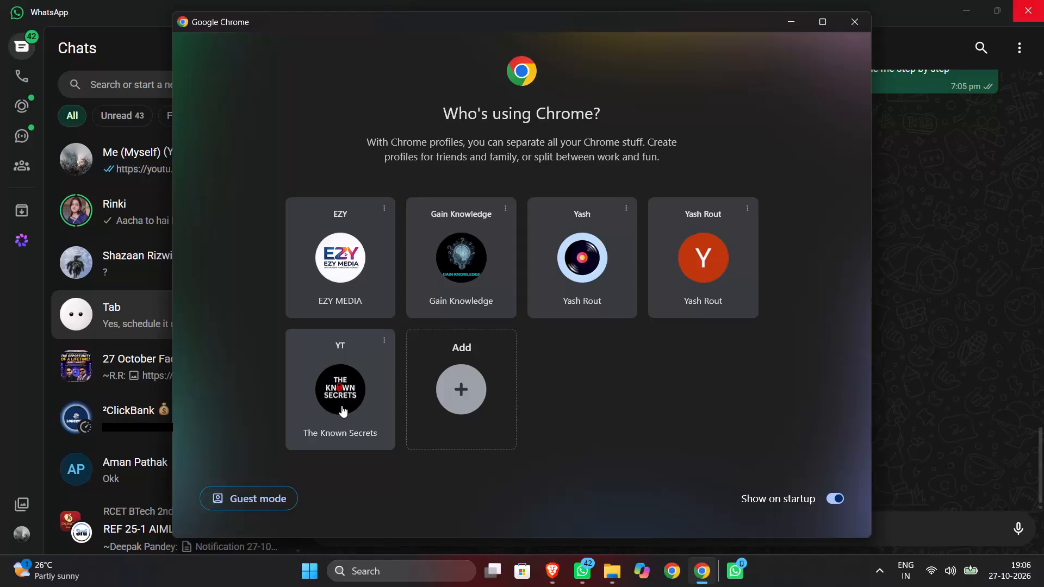
Open the browser with The Known Secrets profile.
left_click(354, 377)
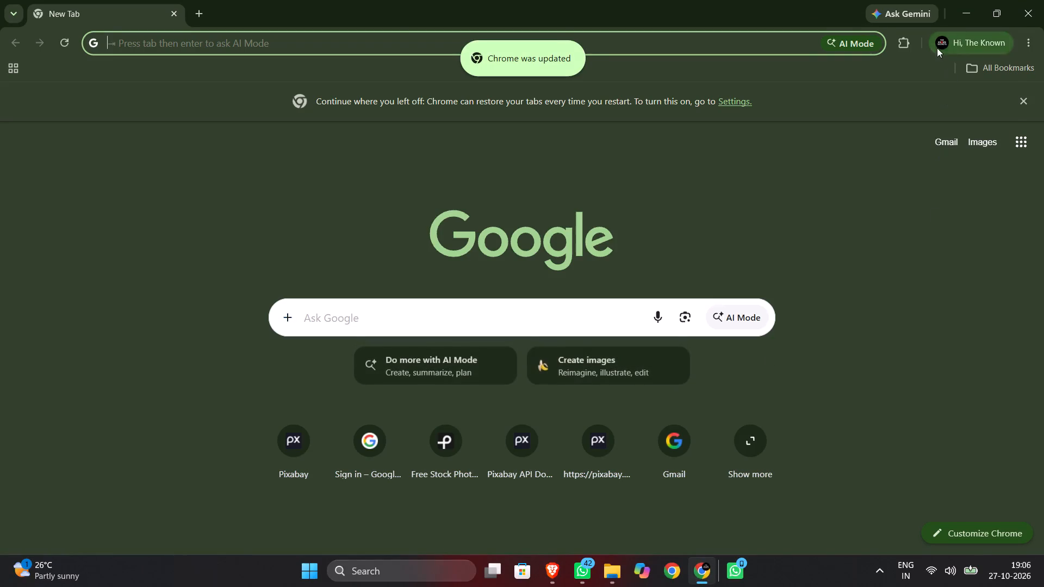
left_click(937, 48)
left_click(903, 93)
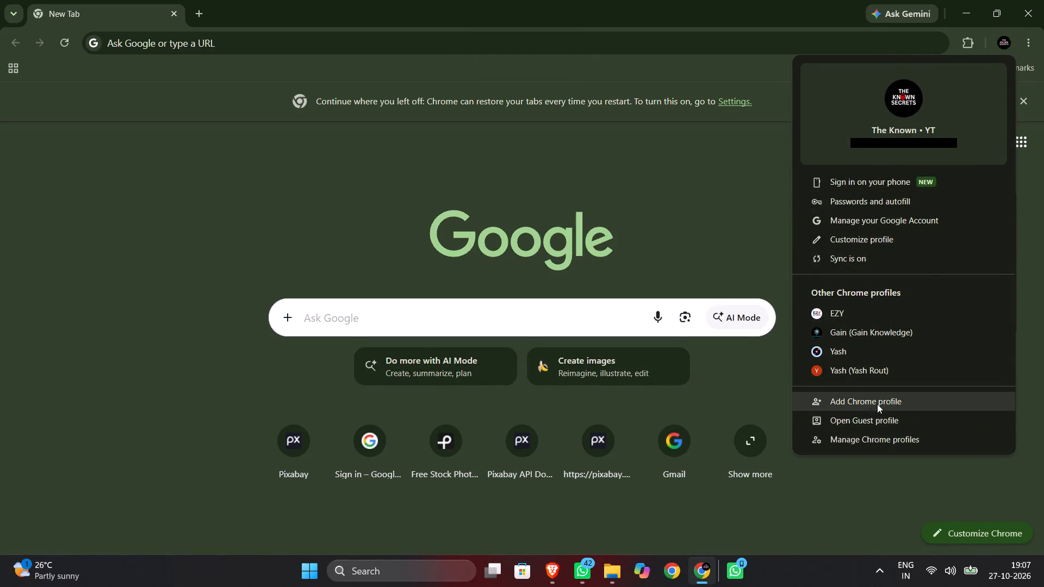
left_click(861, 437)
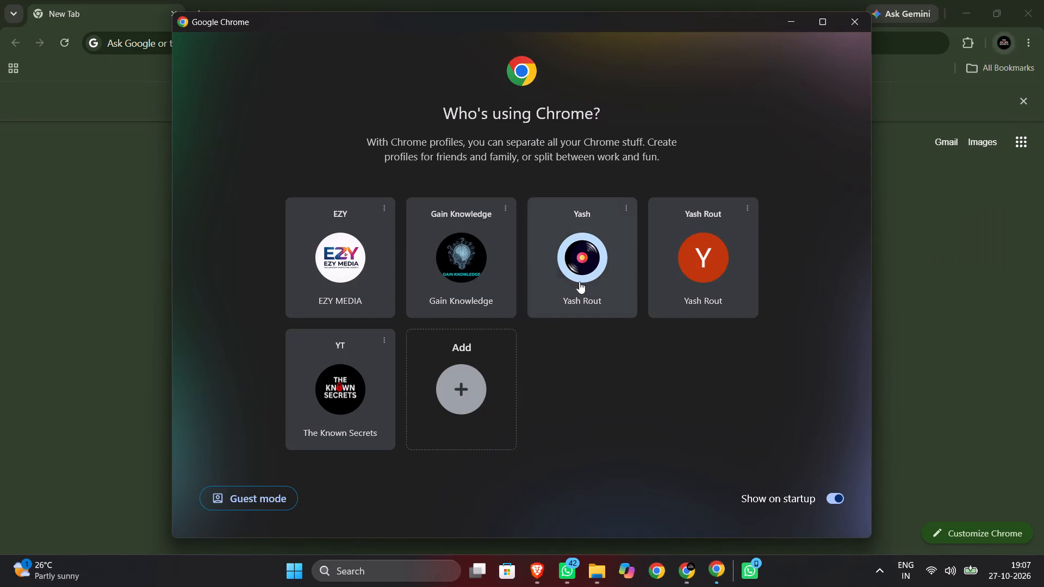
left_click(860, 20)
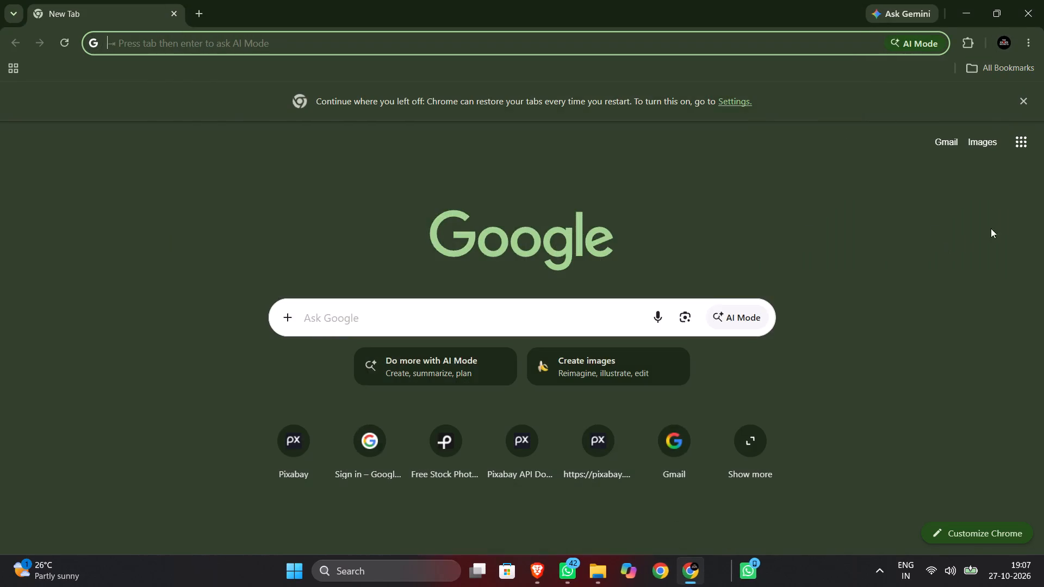
Examine the name, theme color and avatar options on the Customize profile page of the YT profile.
left_click(999, 38)
left_click(904, 100)
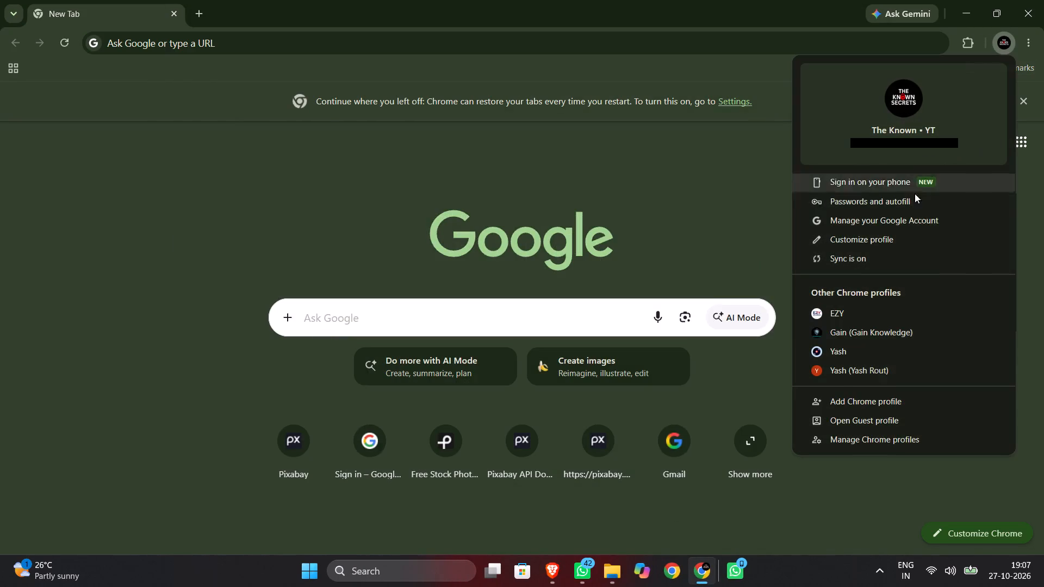
left_click(872, 242)
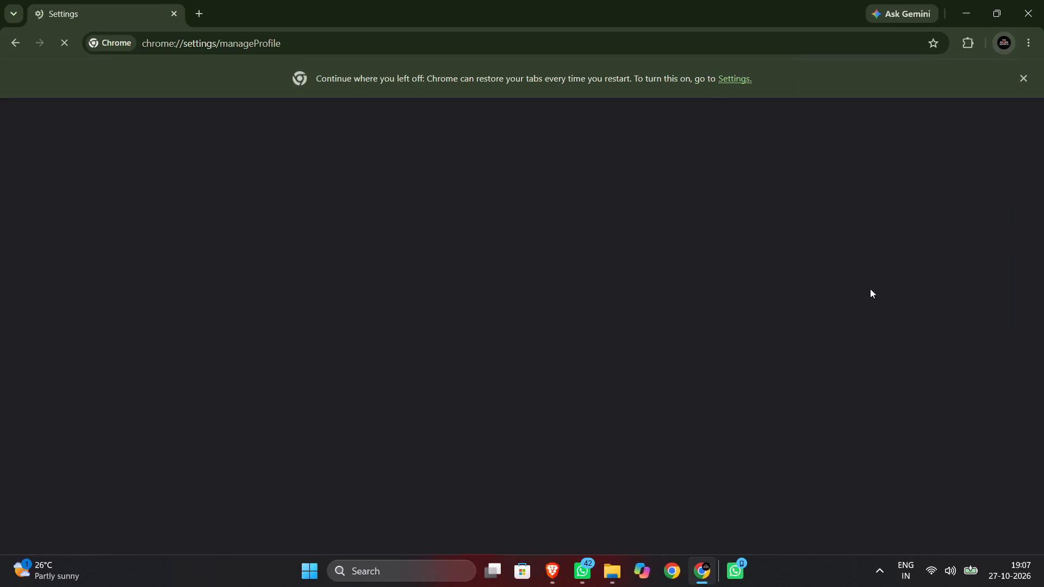
scroll(557, 373, "down", 4)
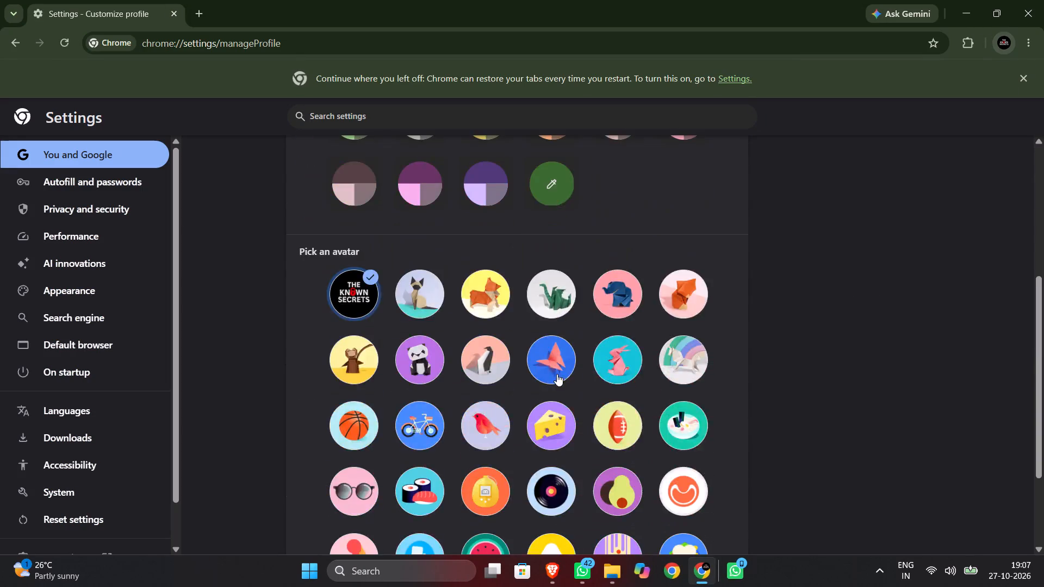
scroll(534, 304, "down", 10)
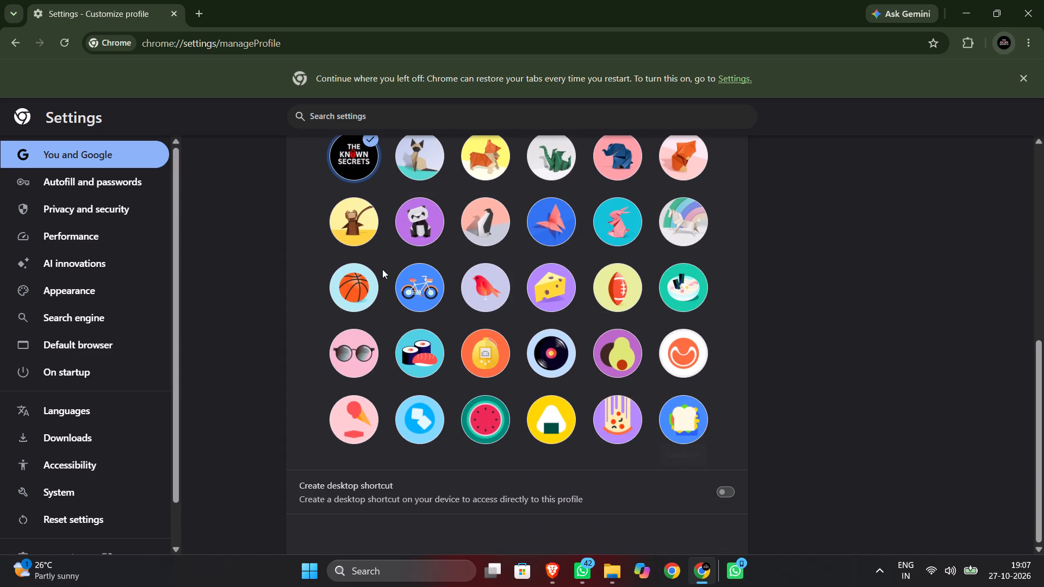
scroll(381, 260, "up", 2)
left_click(352, 302)
scroll(497, 255, "up", 9)
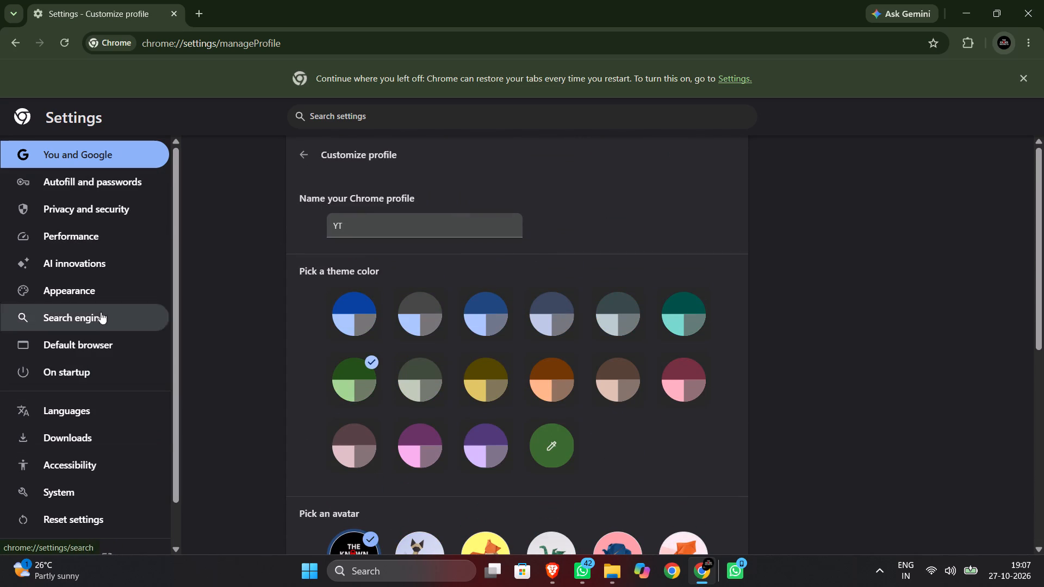
scroll(77, 414, "down", 4)
scroll(121, 470, "down", 4)
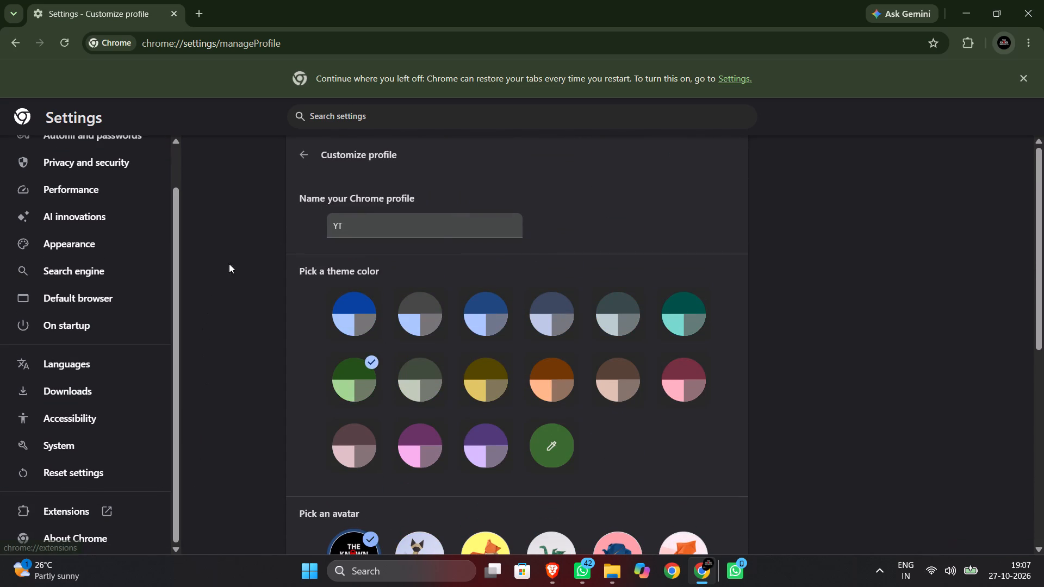
scroll(437, 235, "up", 15)
left_click(302, 159)
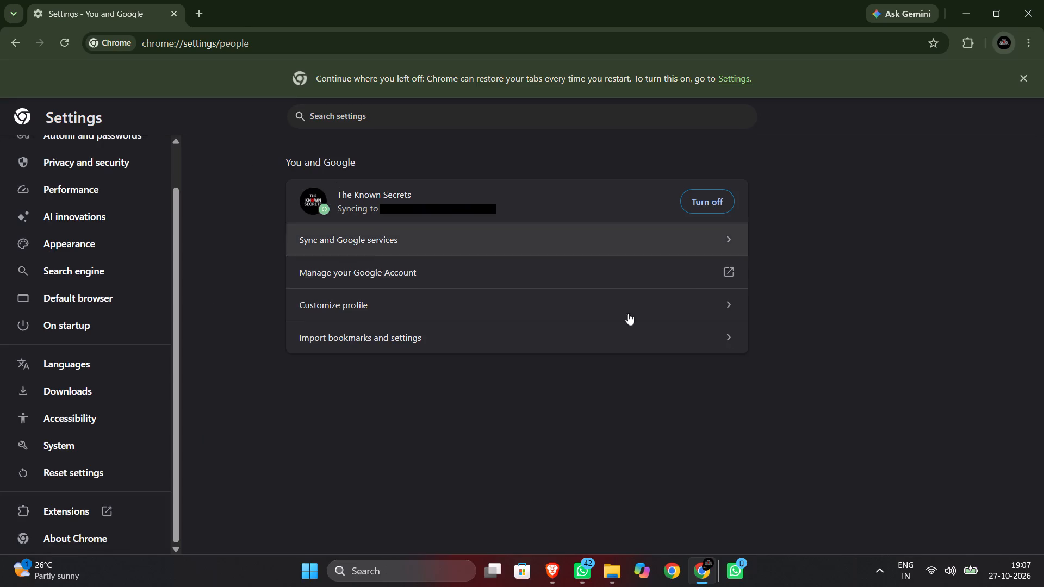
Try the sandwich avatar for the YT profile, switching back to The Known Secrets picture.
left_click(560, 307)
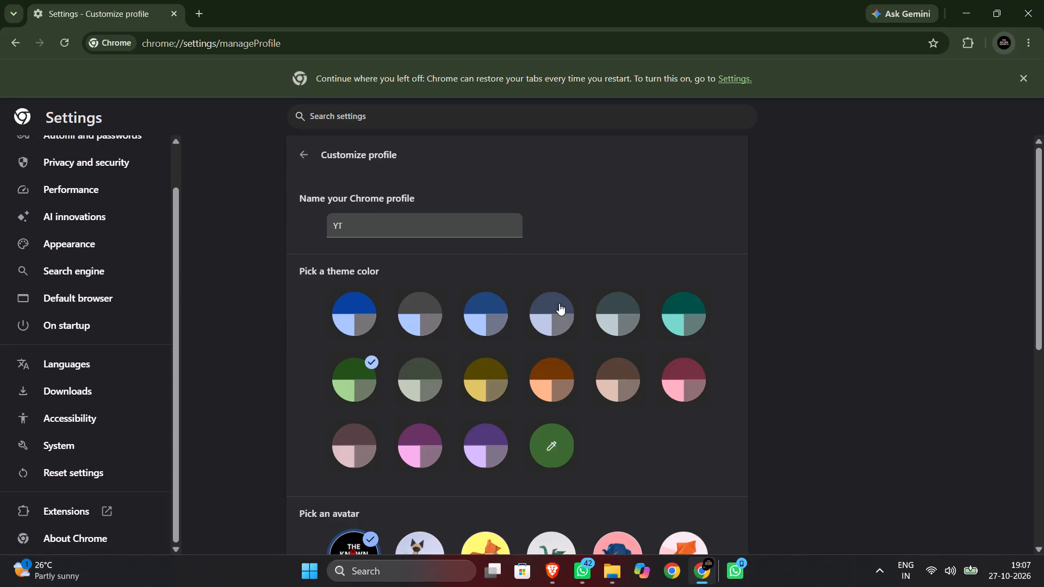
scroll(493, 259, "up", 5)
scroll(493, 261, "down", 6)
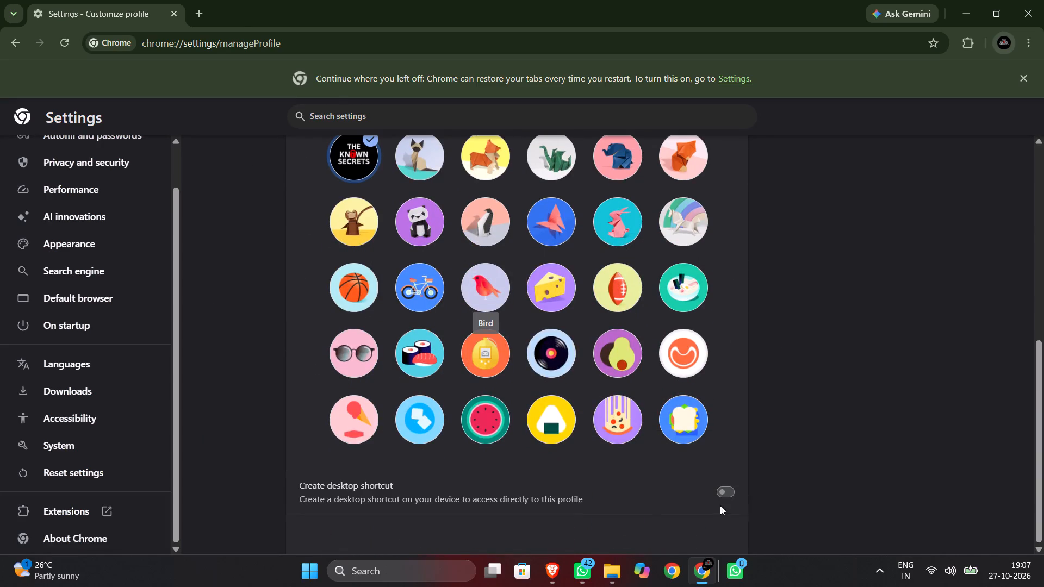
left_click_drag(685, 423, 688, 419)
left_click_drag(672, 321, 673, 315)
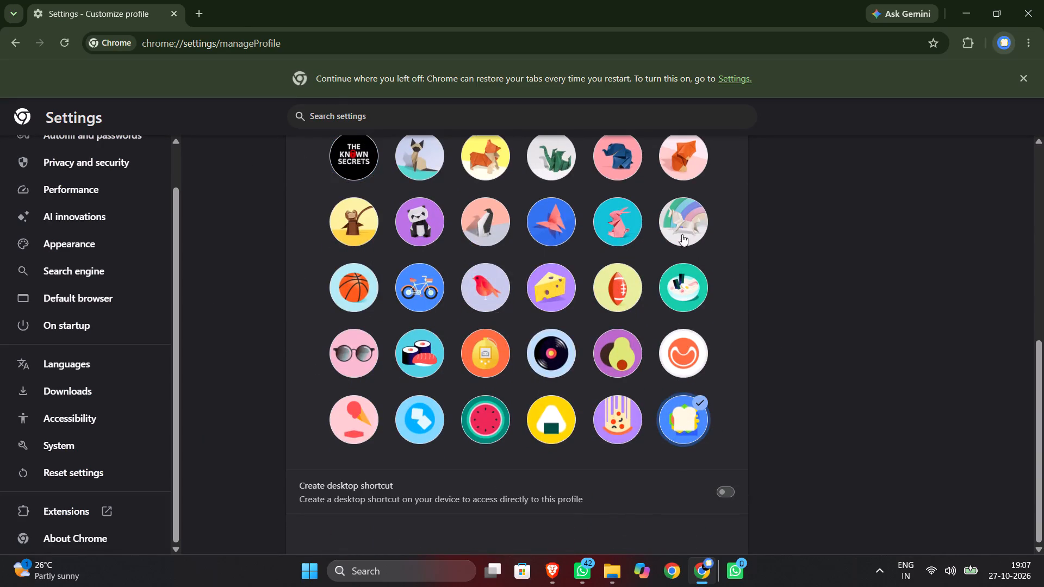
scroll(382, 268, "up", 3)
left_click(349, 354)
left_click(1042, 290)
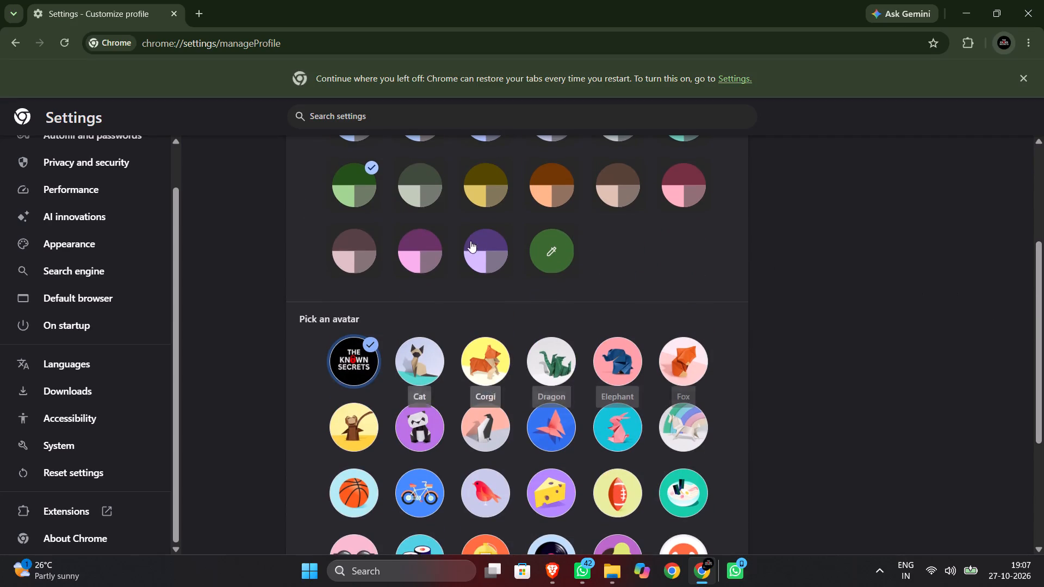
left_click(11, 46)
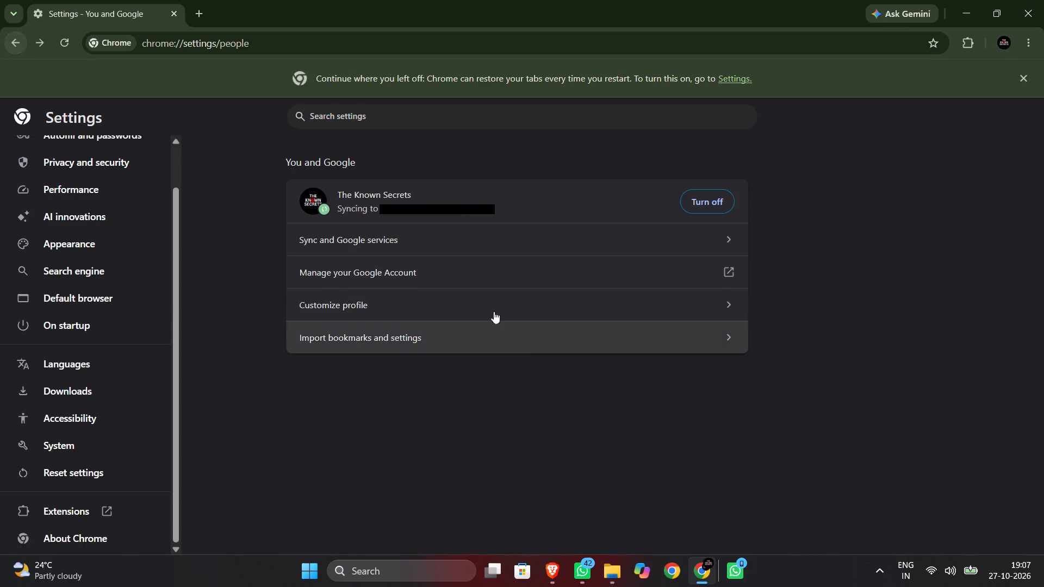
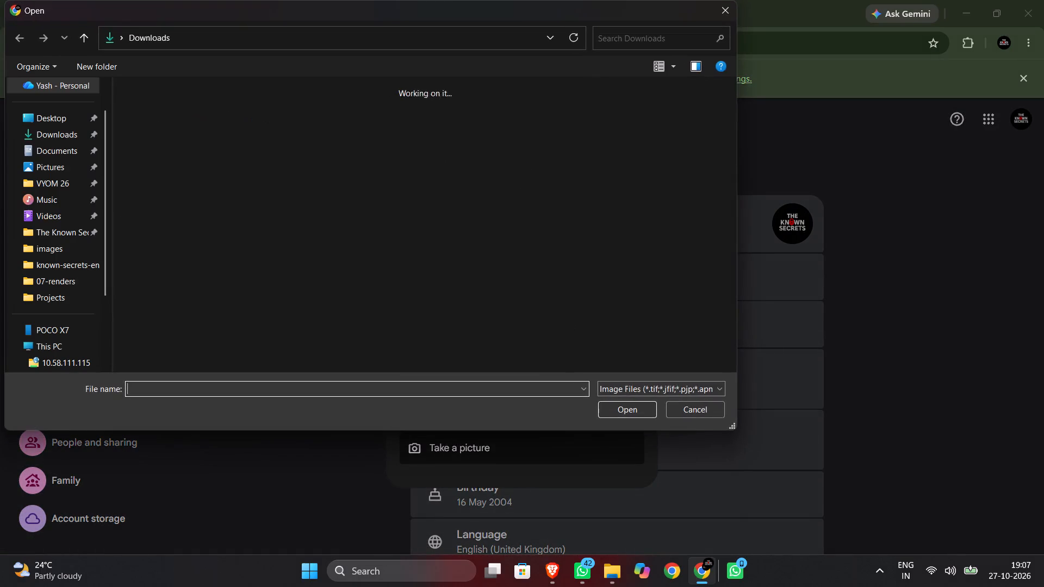
Set "The Known Secrets logo-full-amber.png" from Downloads as the Google Account profile picture, keeping the default crop.
scroll(258, 215, "down", 2)
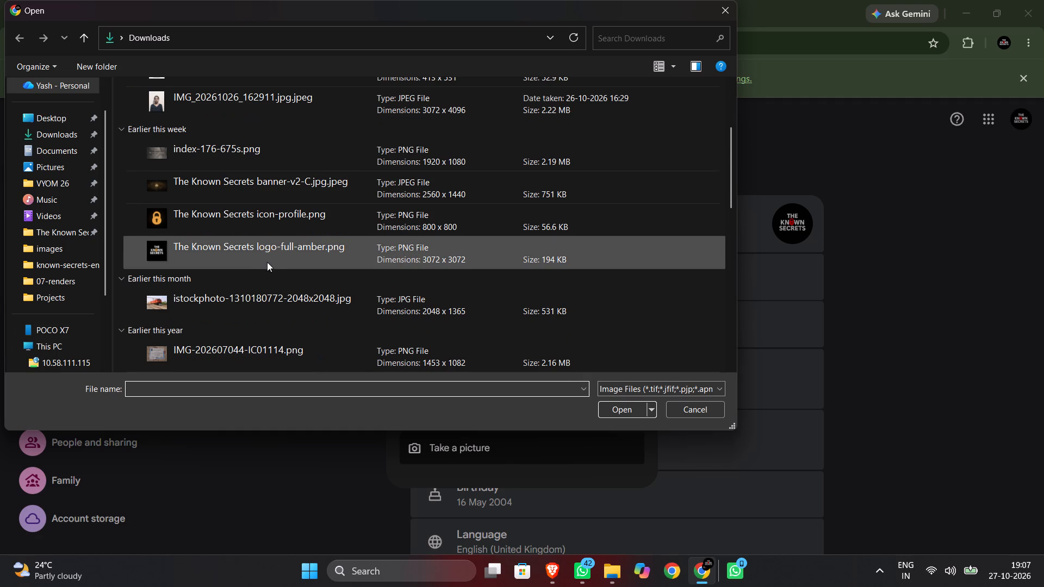
left_click(274, 255)
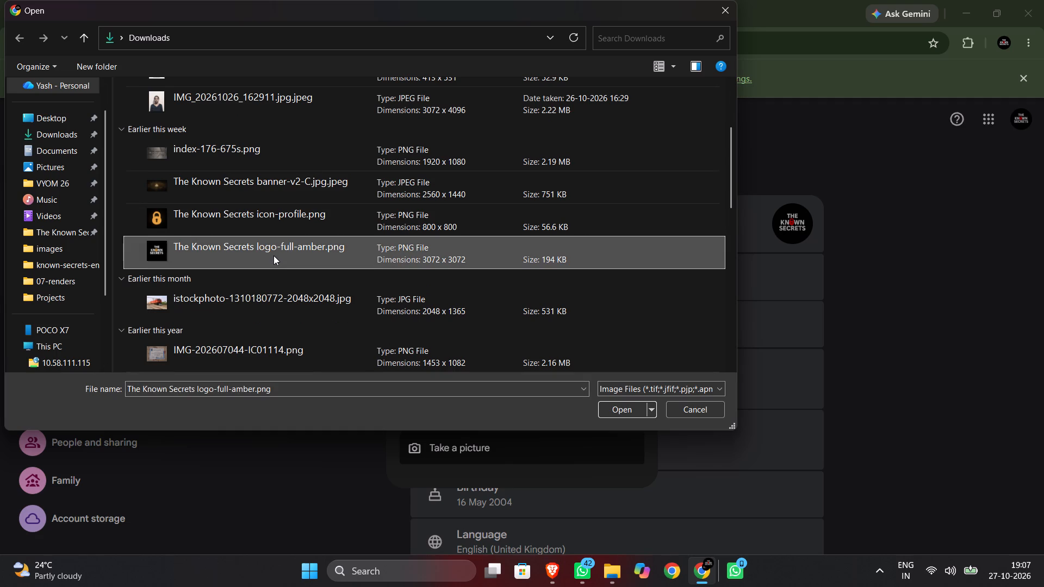
left_click(611, 410)
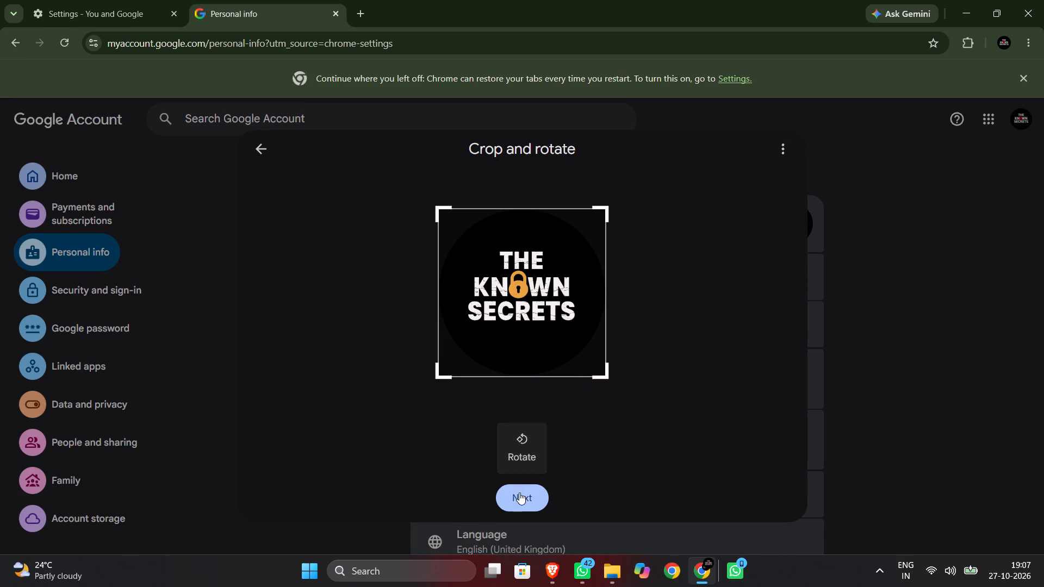
left_click(519, 496)
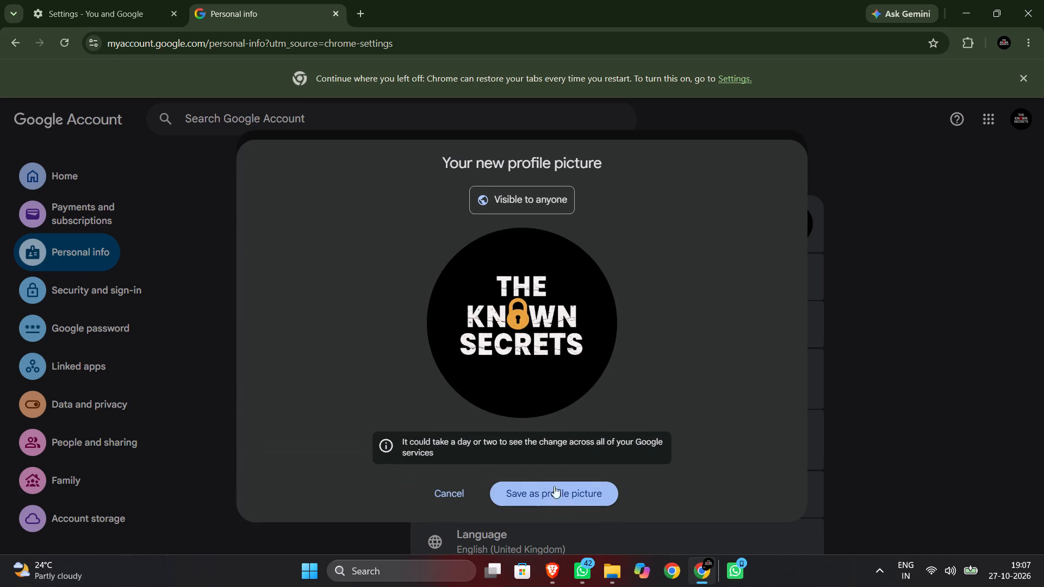
left_click(557, 497)
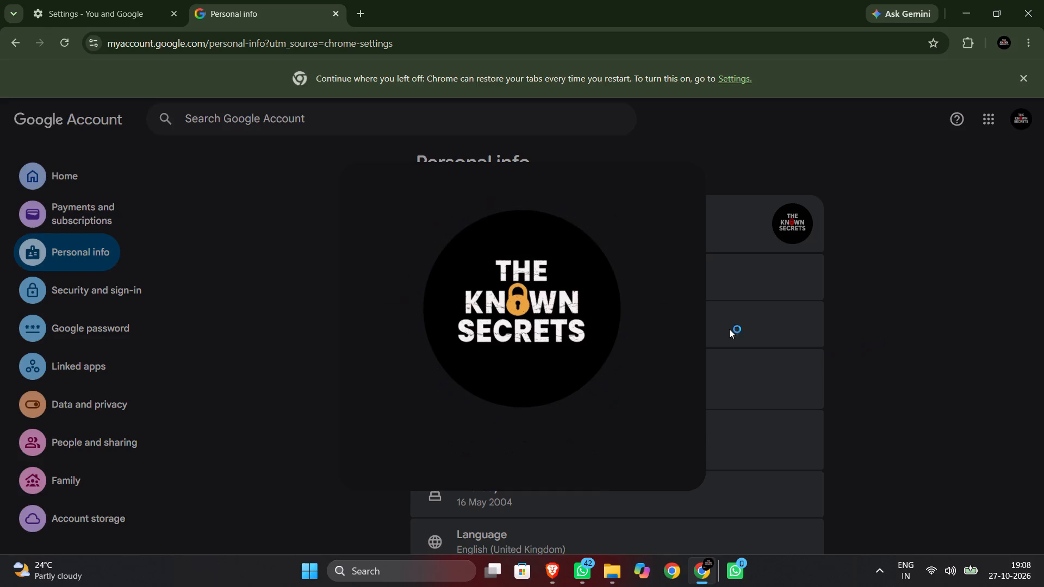
left_click(816, 331)
Check the account picture on a reloaded new tab and in the browser's profile details.
left_click(359, 11)
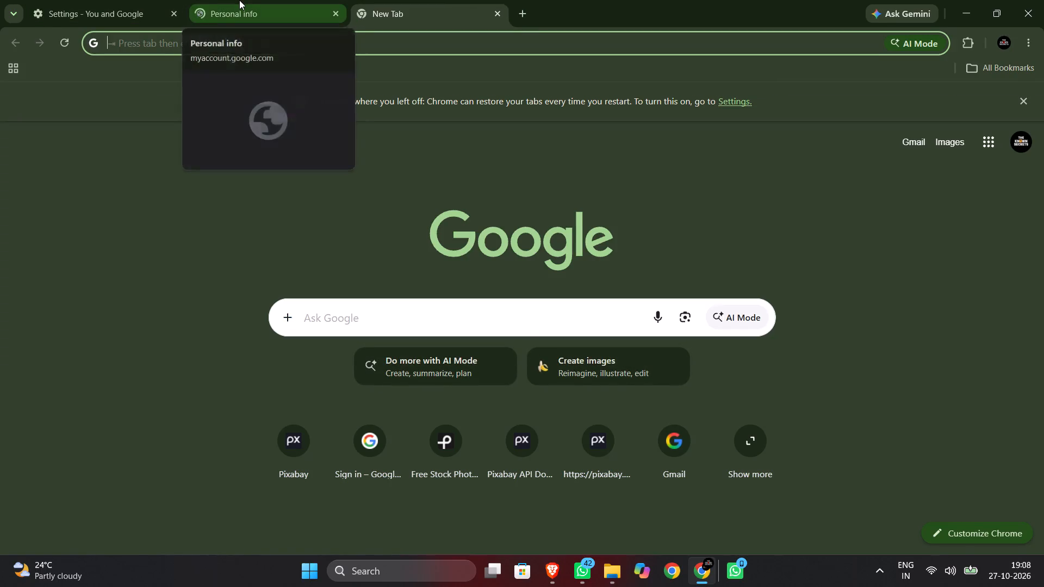
left_click(63, 38)
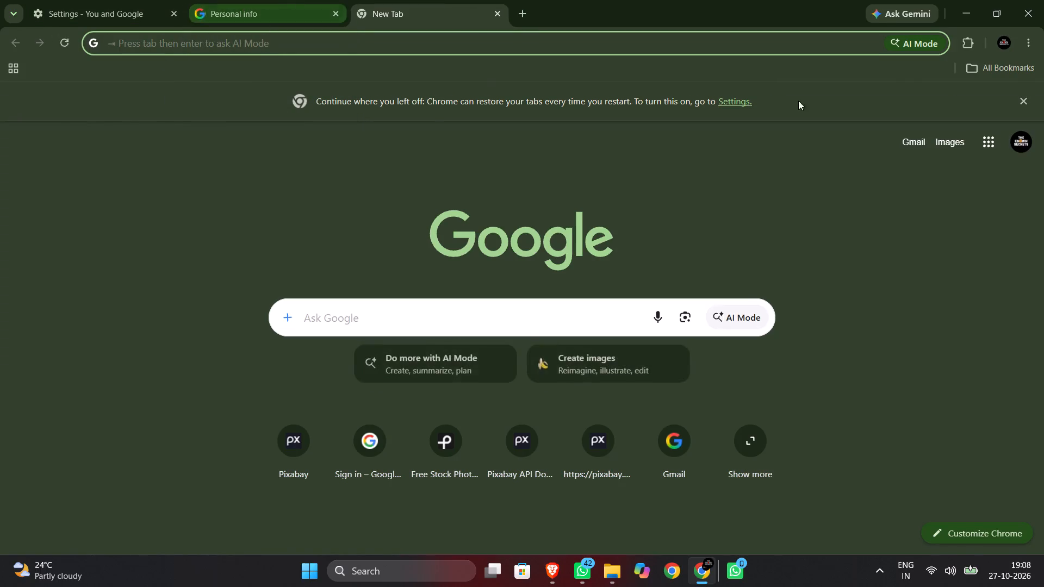
left_click(999, 42)
left_click(896, 102)
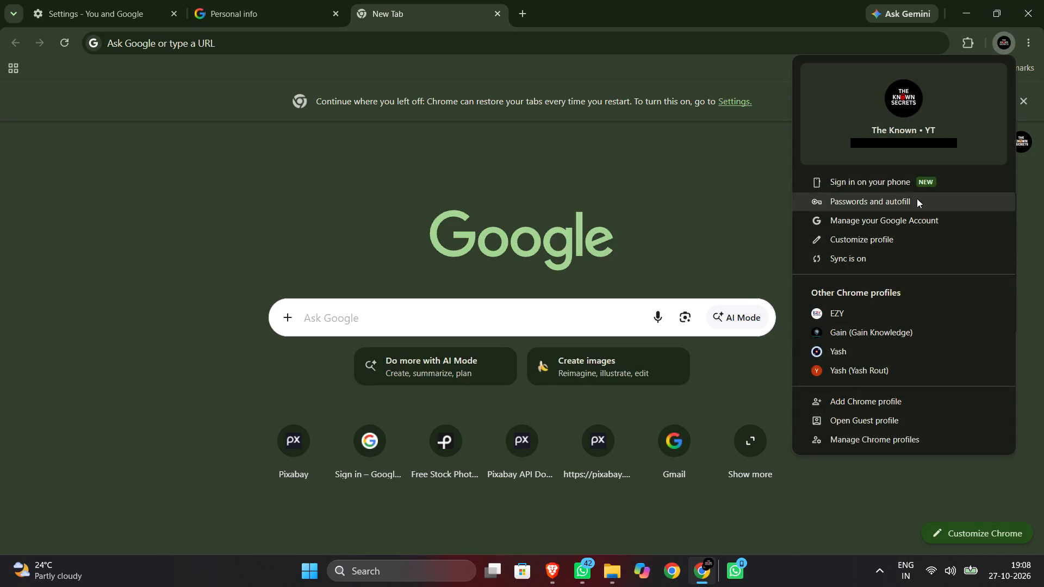
Check the account picture among the avatar options on the Customize profile page of the YT profile.
left_click(873, 236)
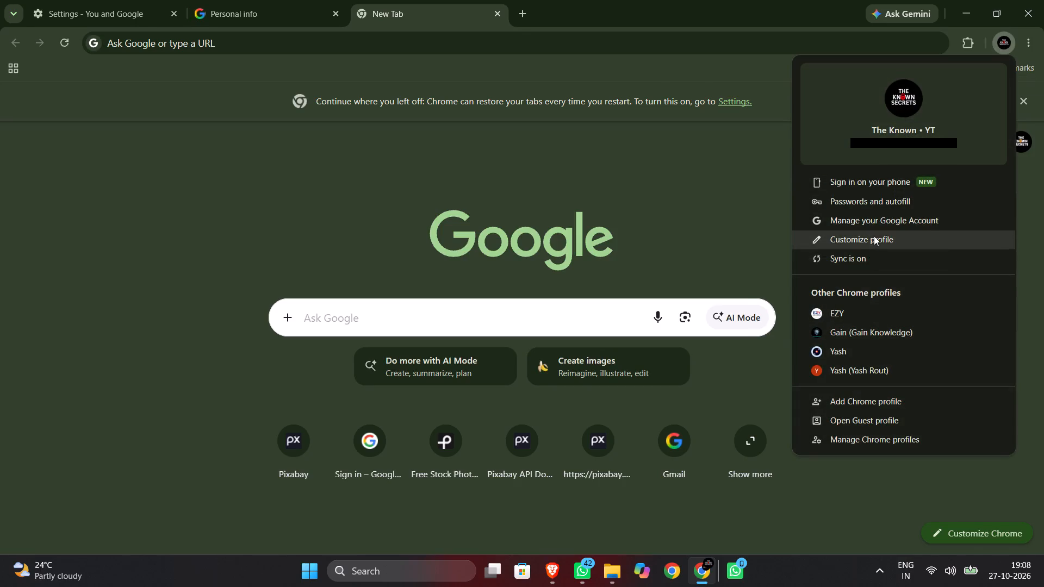
scroll(474, 410, "down", 4)
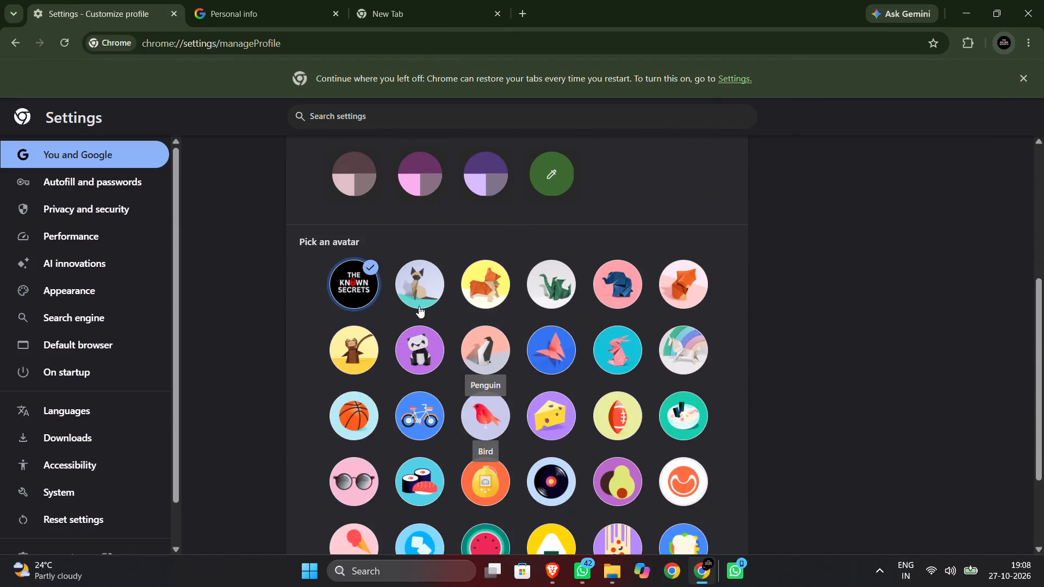
scroll(430, 291, "down", 9)
left_click(992, 415)
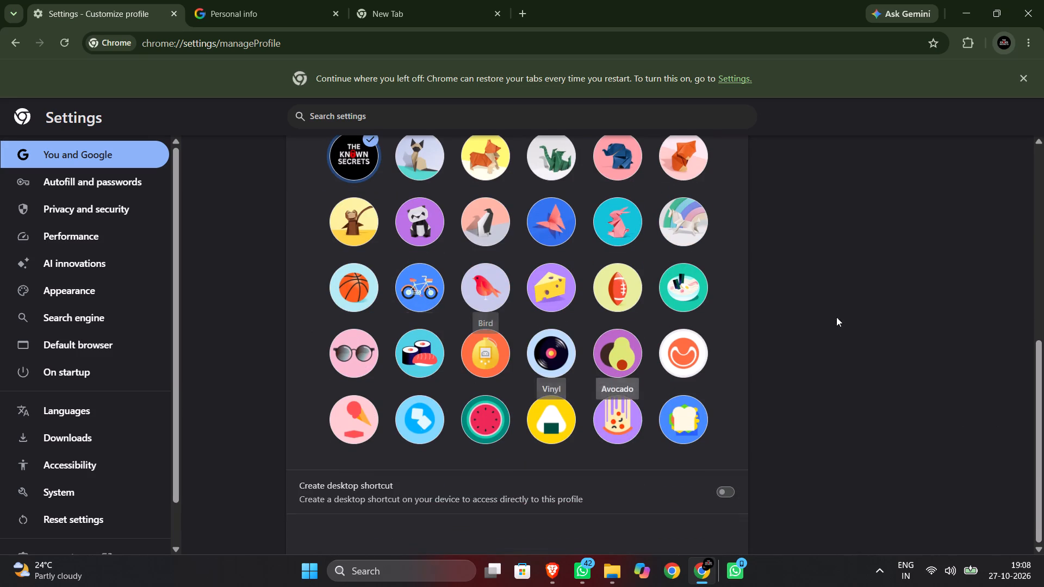
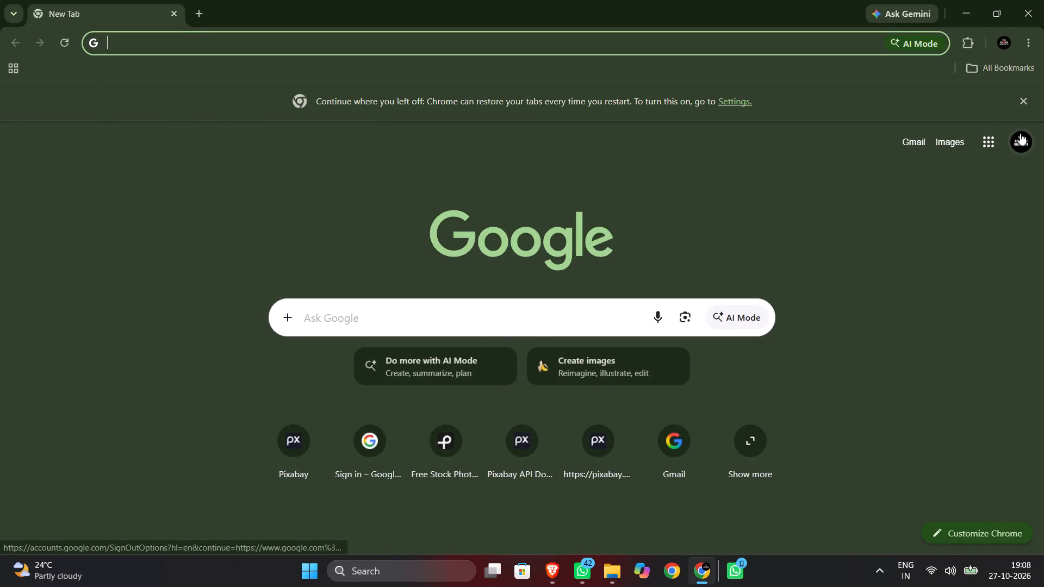
Check the account picture and options on the profile's Sync and Google services page, leaving sync on.
left_click(1003, 37)
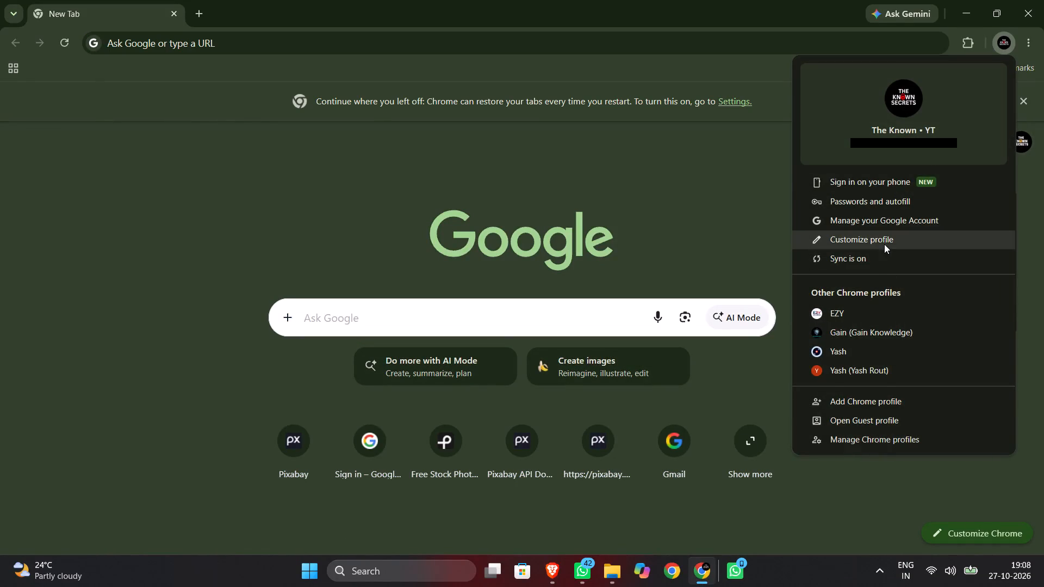
left_click(874, 263)
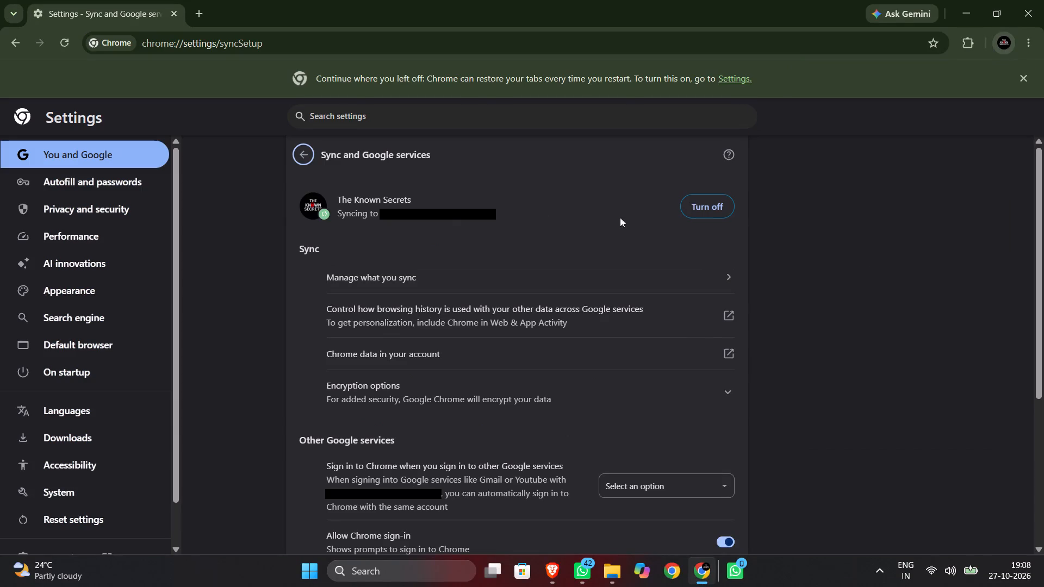
left_click(712, 211)
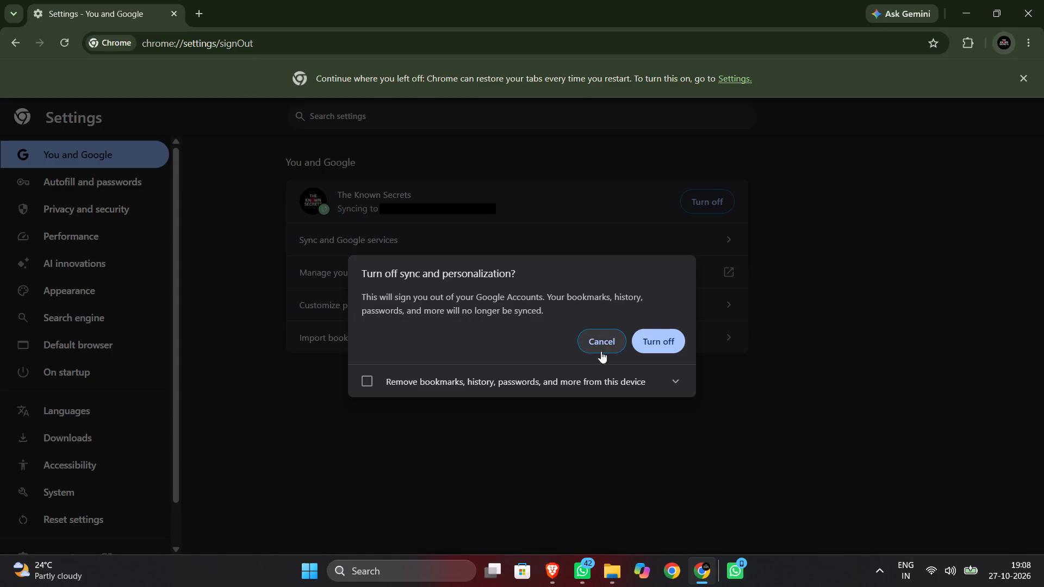
left_click(604, 338)
scroll(530, 365, "down", 5)
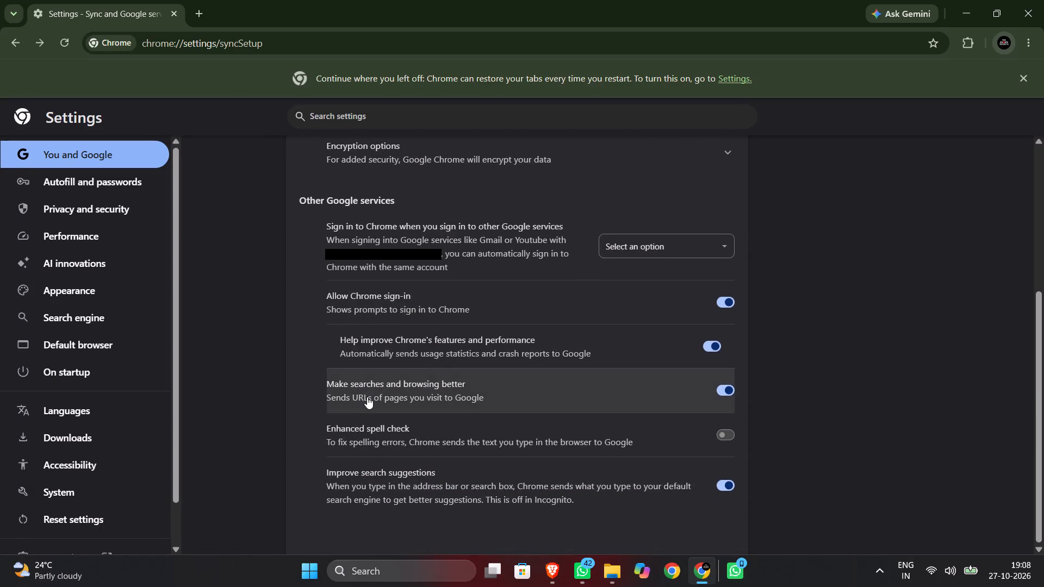
scroll(455, 471, "up", 9)
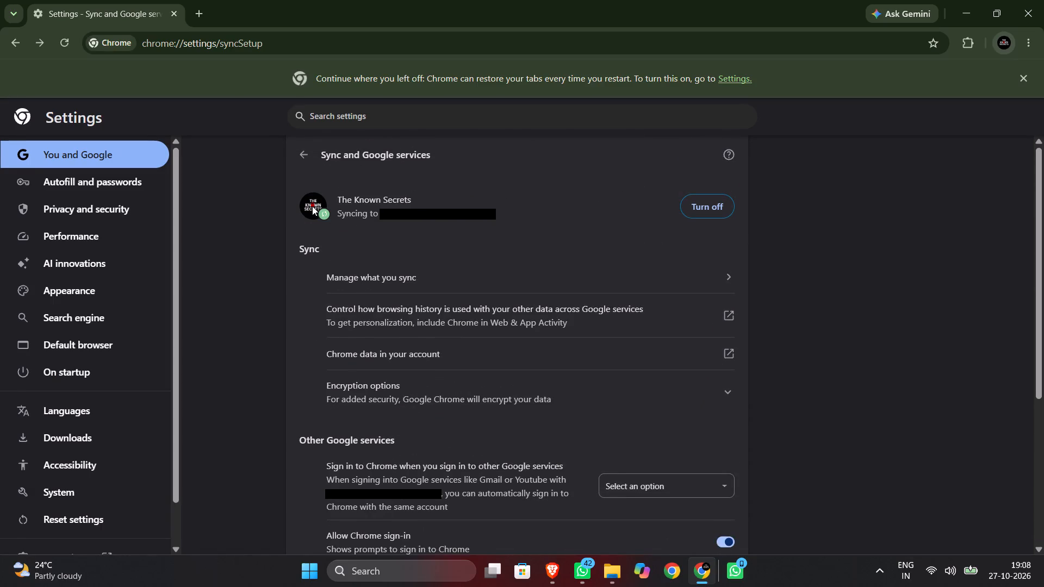
double_click(326, 209)
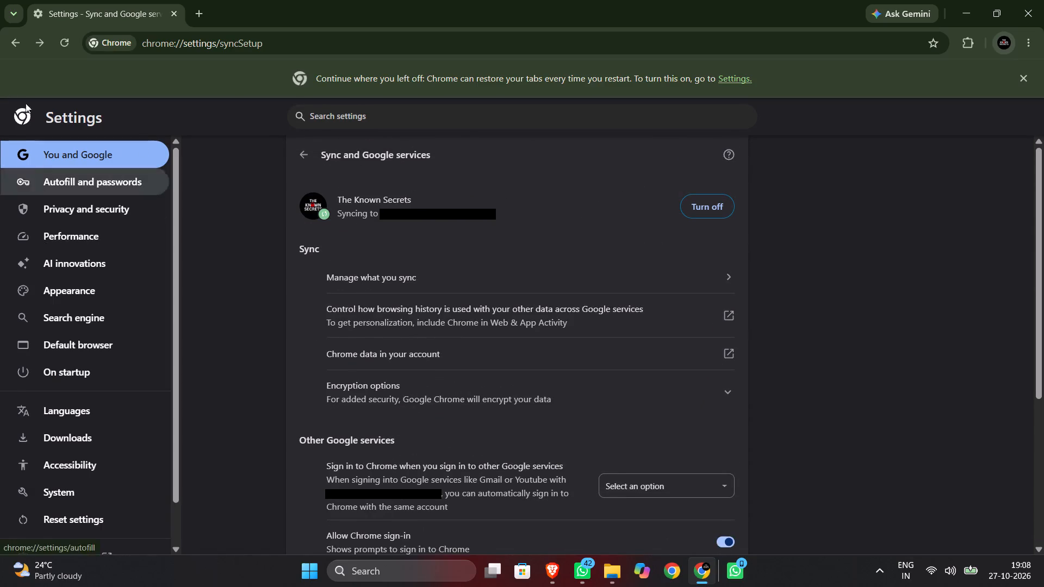
left_click(14, 51)
Examine the account picture, theme colors and avatar options on the YT profile's Customize profile page again.
left_click(996, 42)
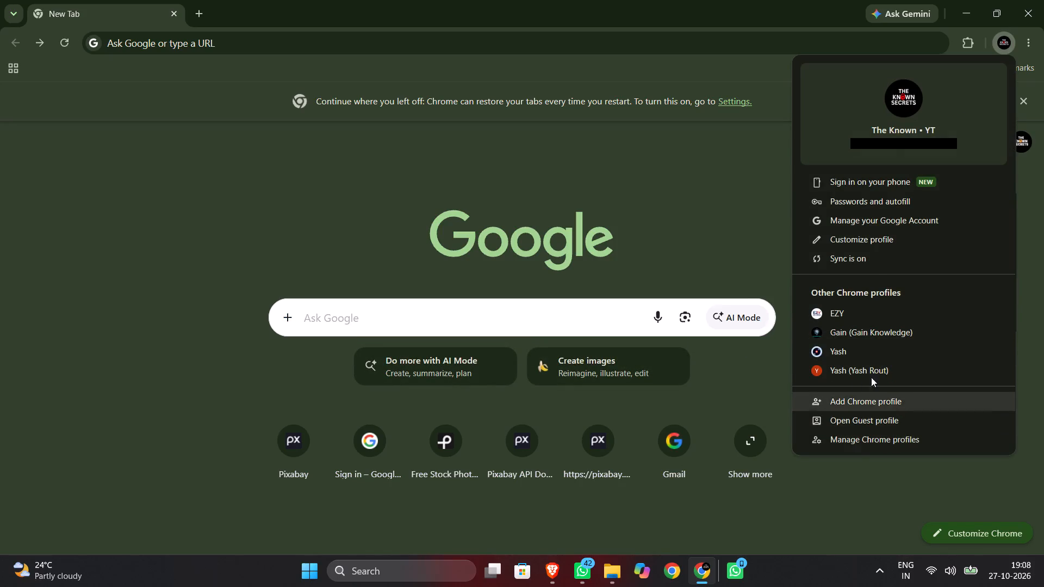
left_click(873, 243)
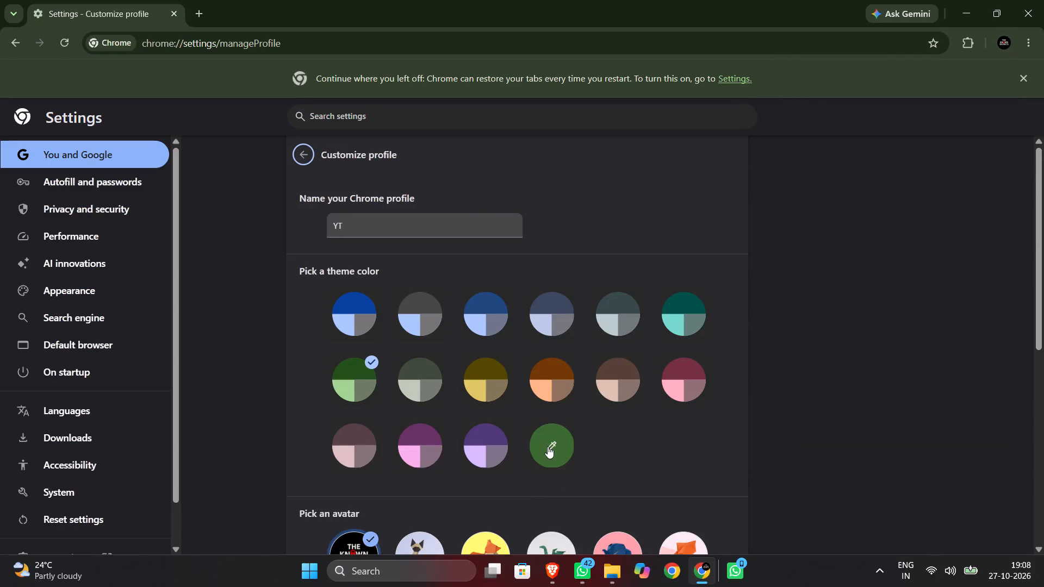
scroll(489, 363, "down", 3)
scroll(433, 348, "down", 2)
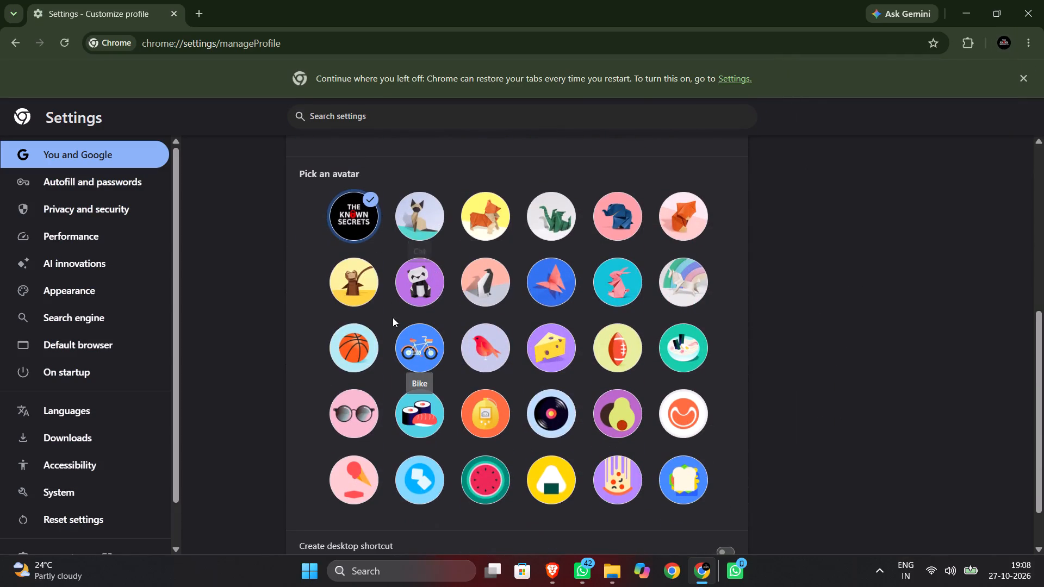
scroll(361, 315, "up", 3)
scroll(452, 299, "up", 3)
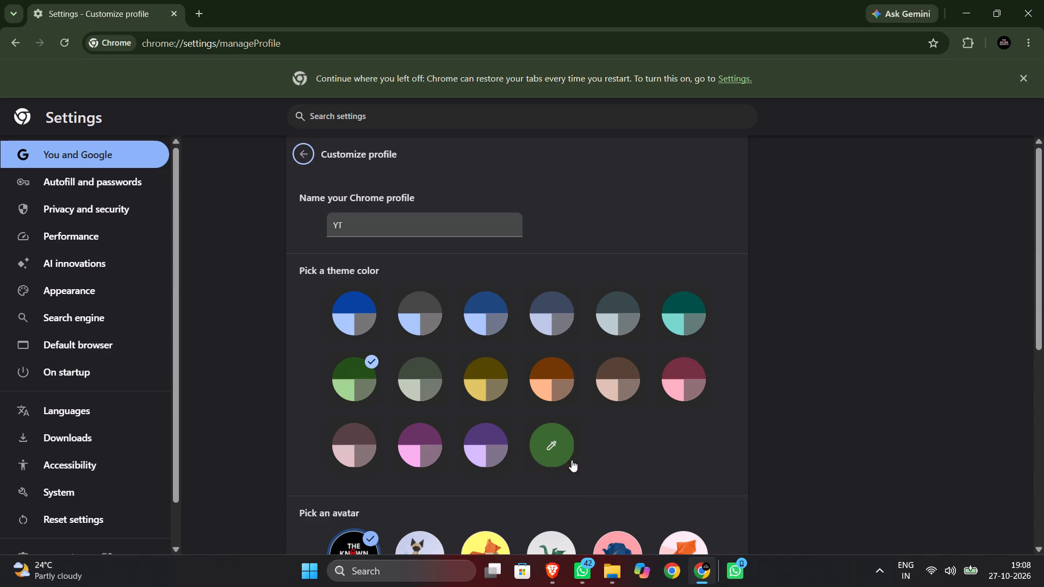
scroll(632, 453, "down", 12)
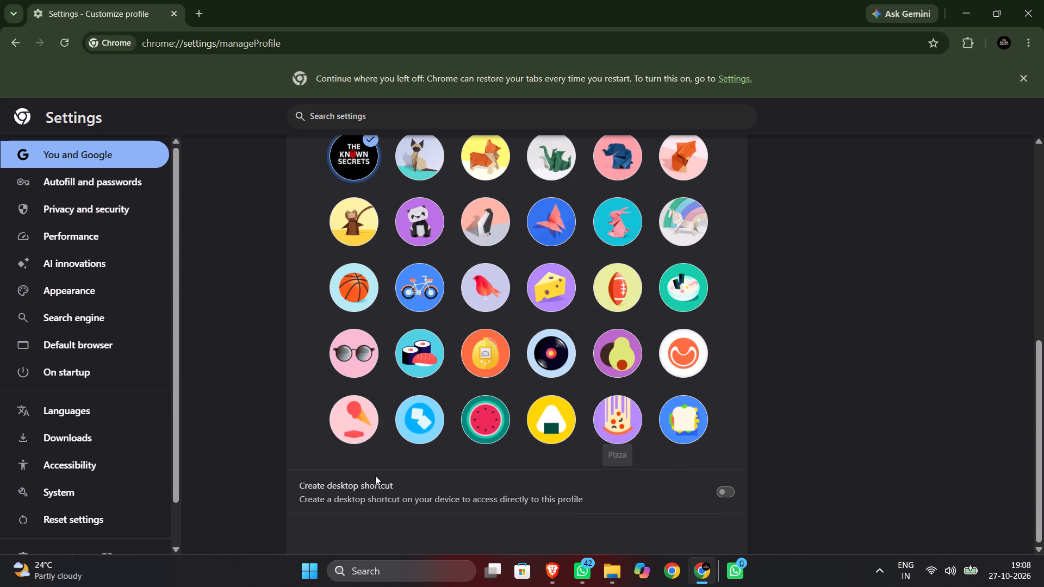
scroll(529, 341, "up", 10)
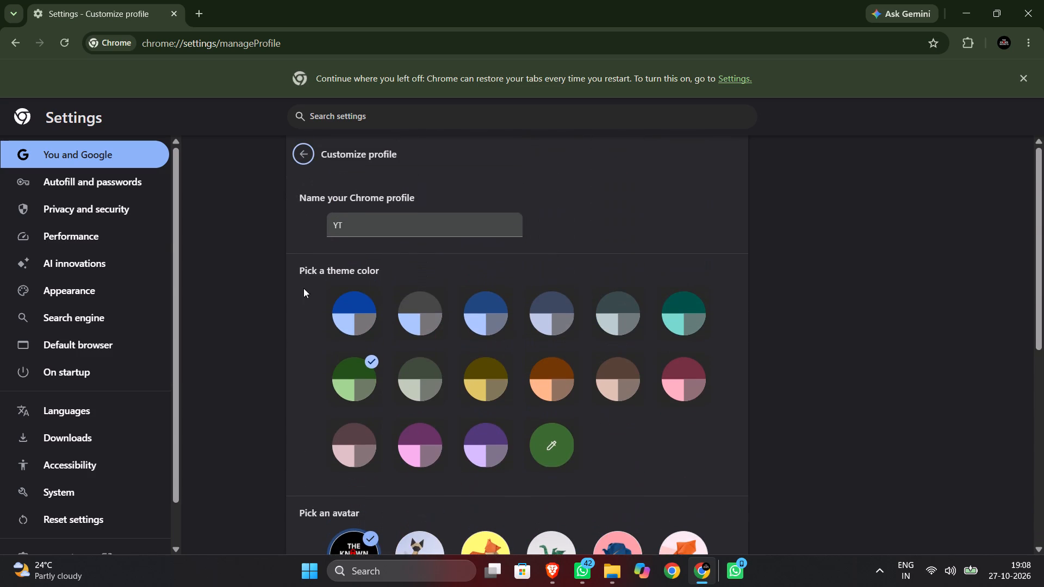
Look through the browser's Appearance settings.
left_click(78, 295)
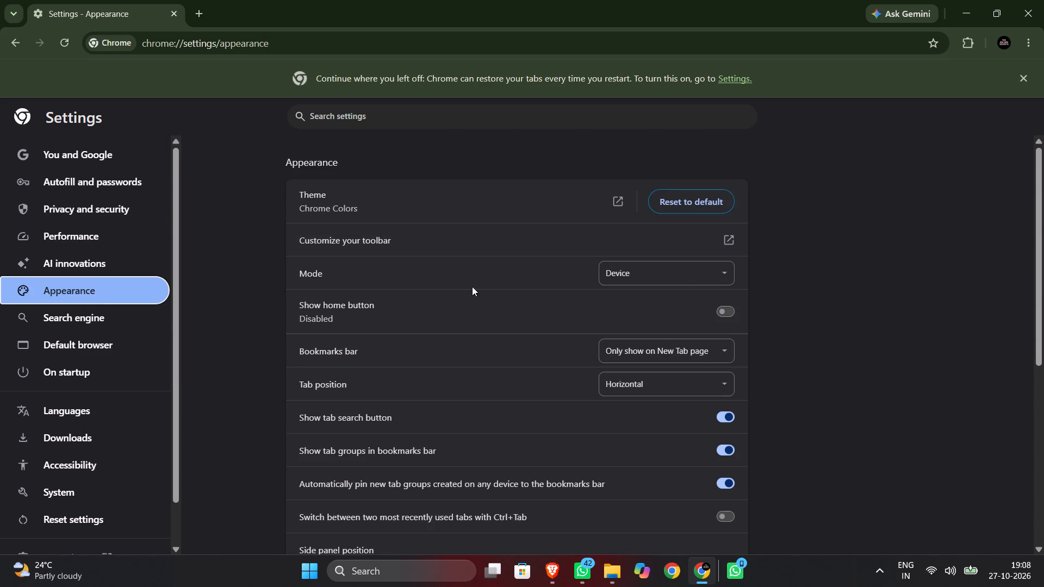
scroll(531, 305, "down", 13)
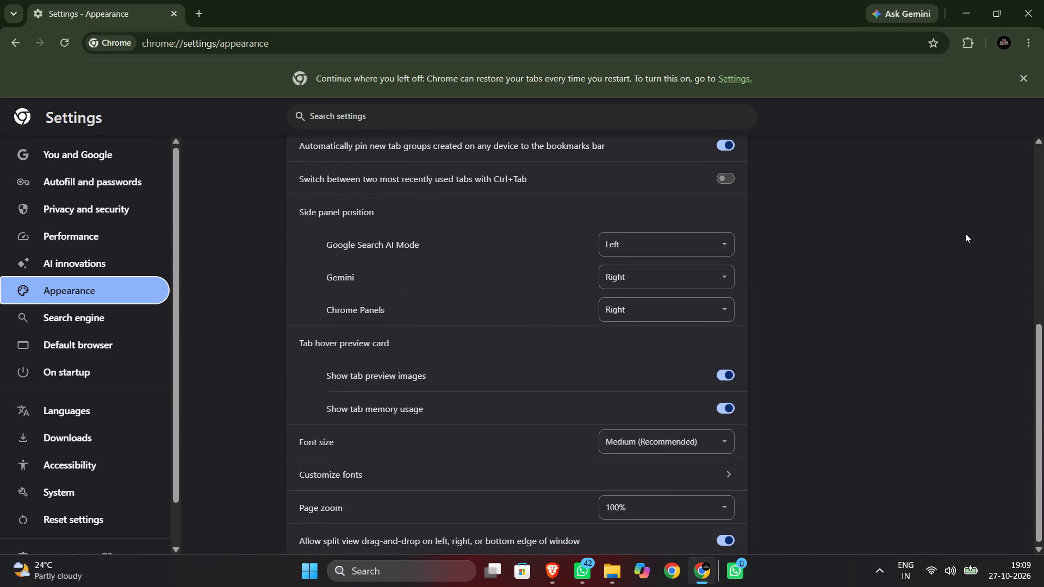
left_click(812, 309)
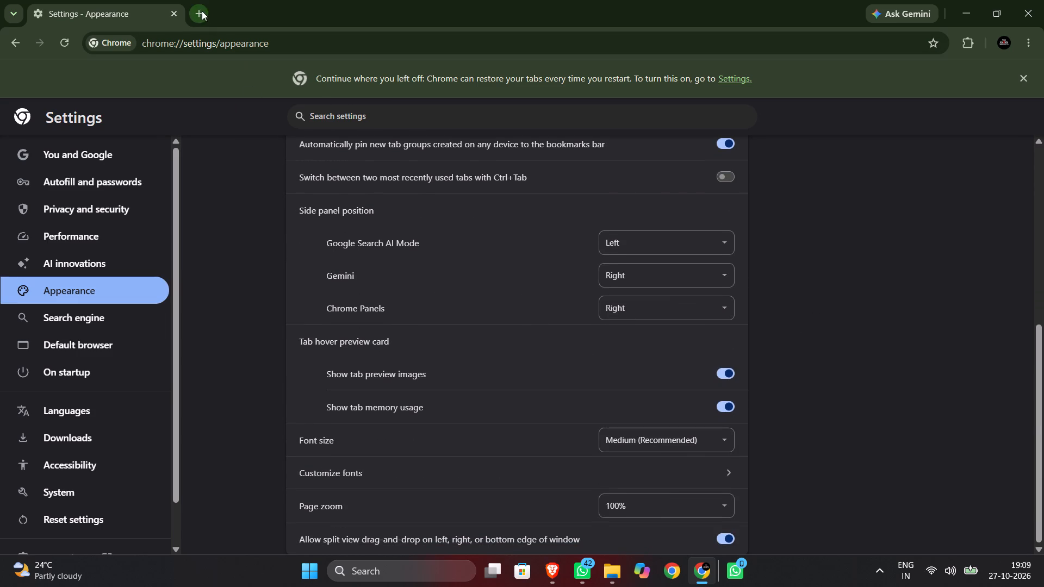
Open the YouTube Studio channel dashboard in a new tab and close the settings tab.
left_click(202, 11)
left_click(176, 10)
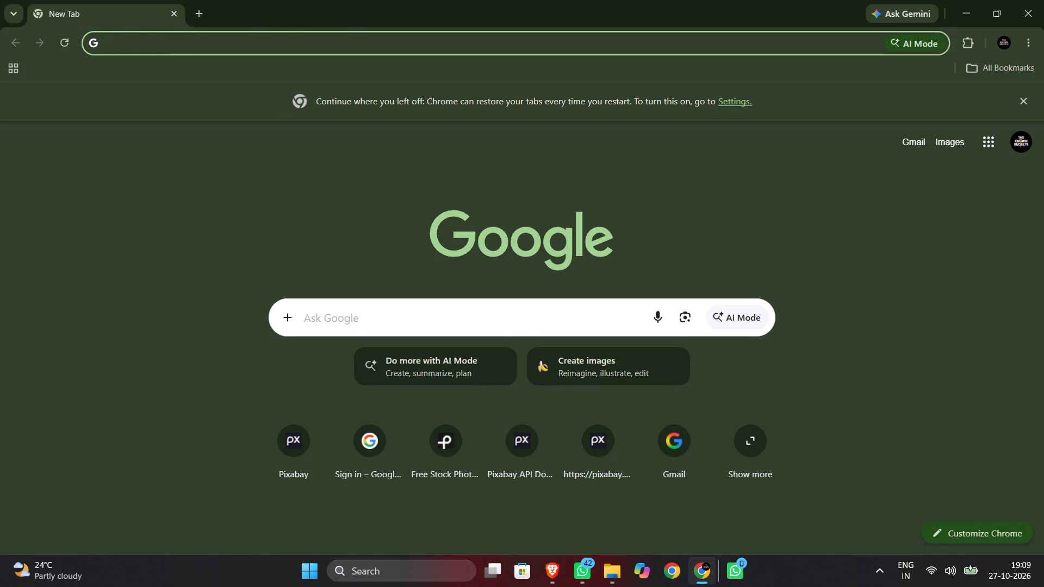
type("dtuf")
key("BackSpace")
type("idos")
key("ctrl+BackSpace")
type("studio")
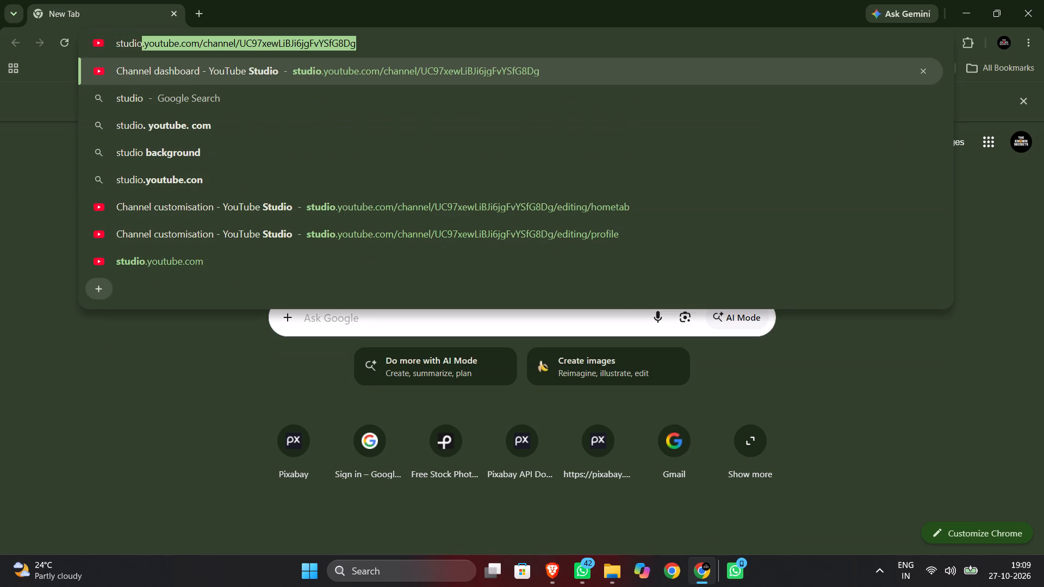
key("Return")
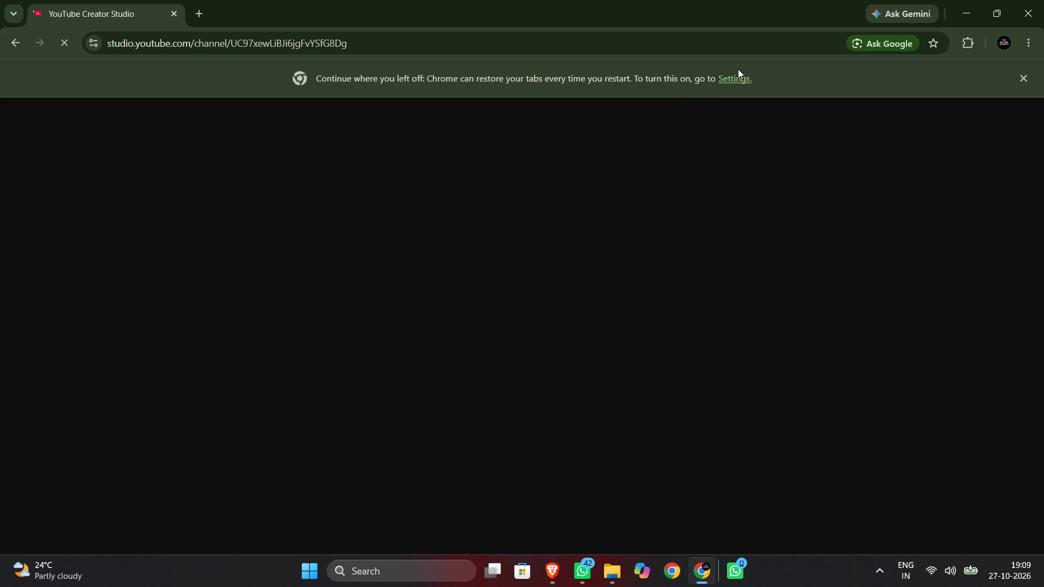
Set the browser's startup behavior to "Continue where you left off" and close the settings tab.
left_click(736, 77)
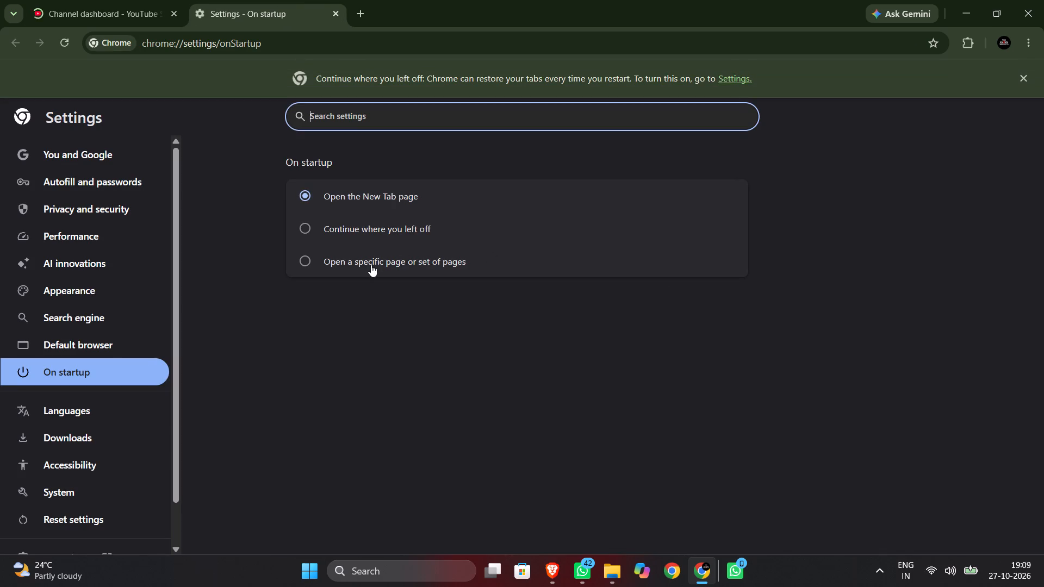
left_click(388, 233)
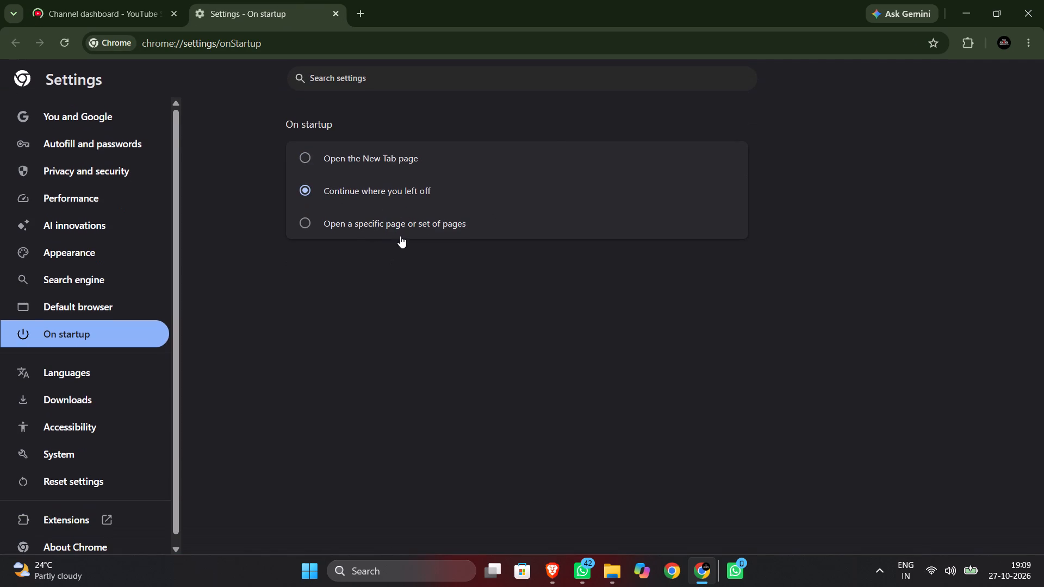
left_click(945, 171)
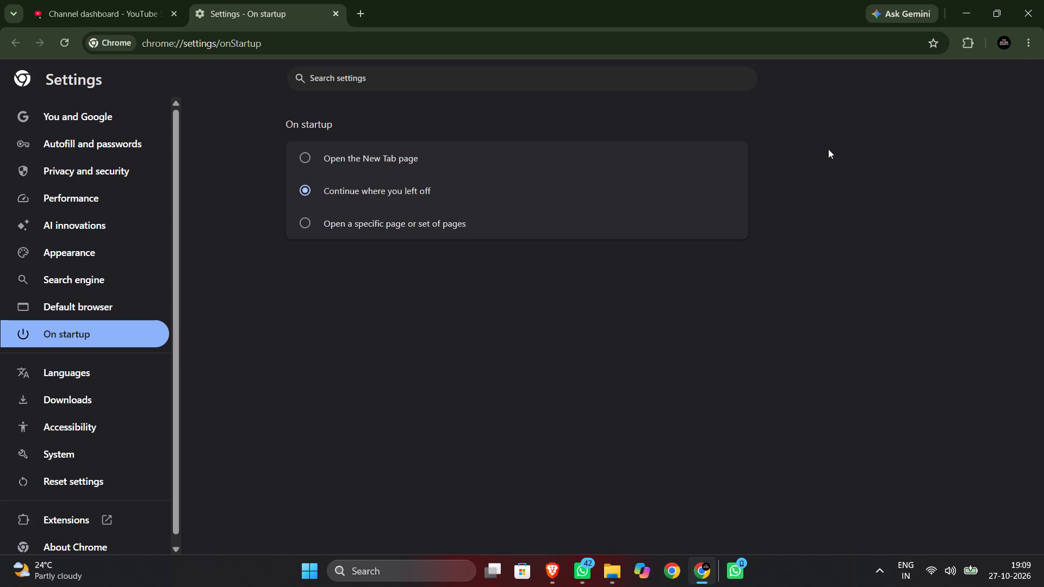
left_click(337, 16)
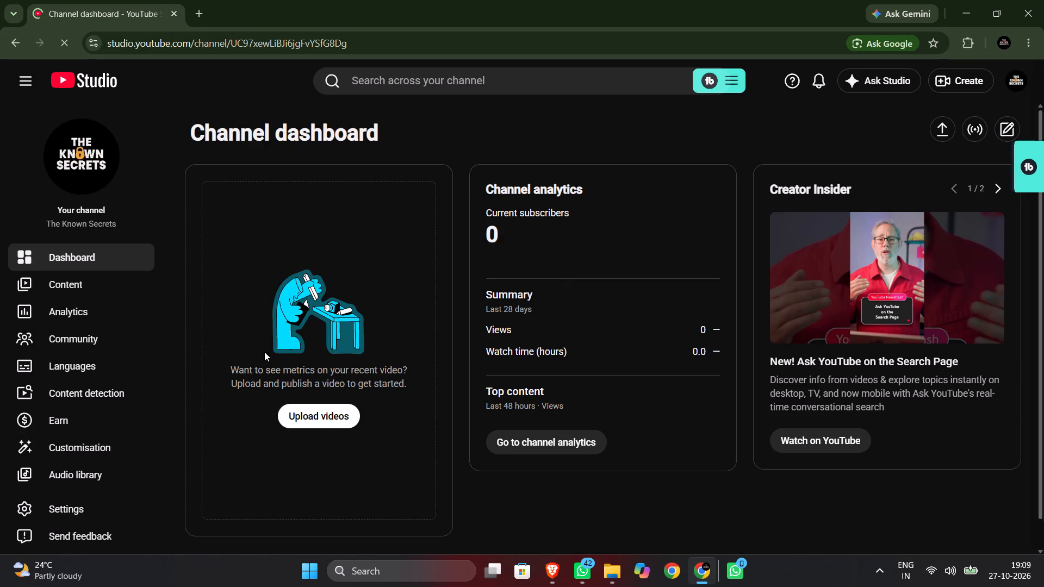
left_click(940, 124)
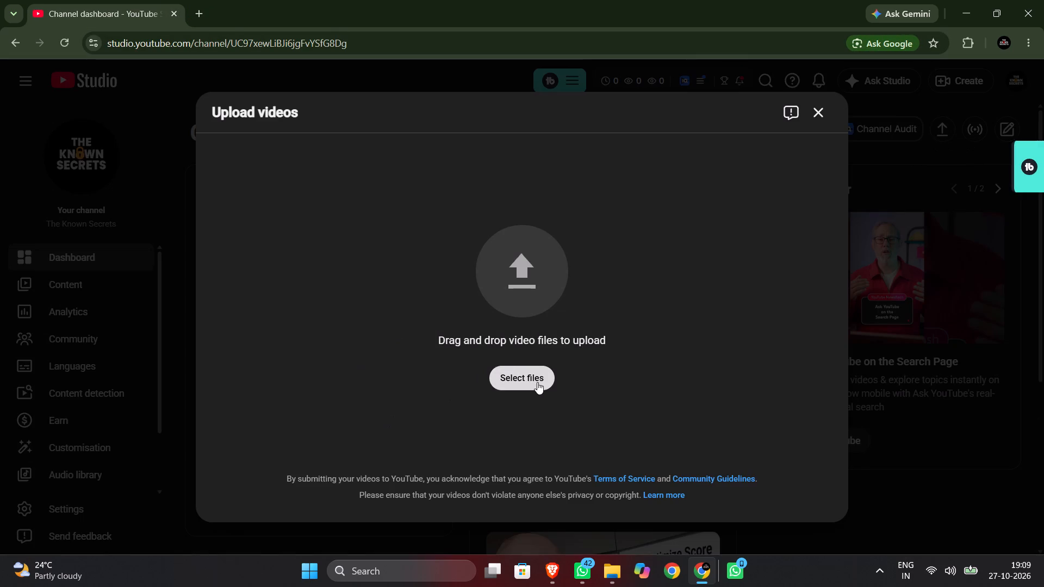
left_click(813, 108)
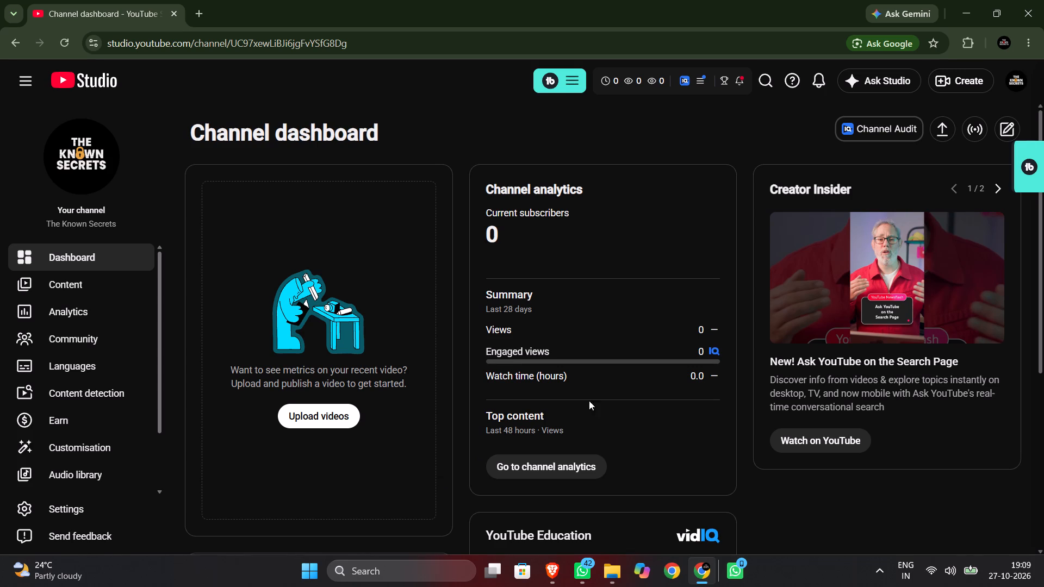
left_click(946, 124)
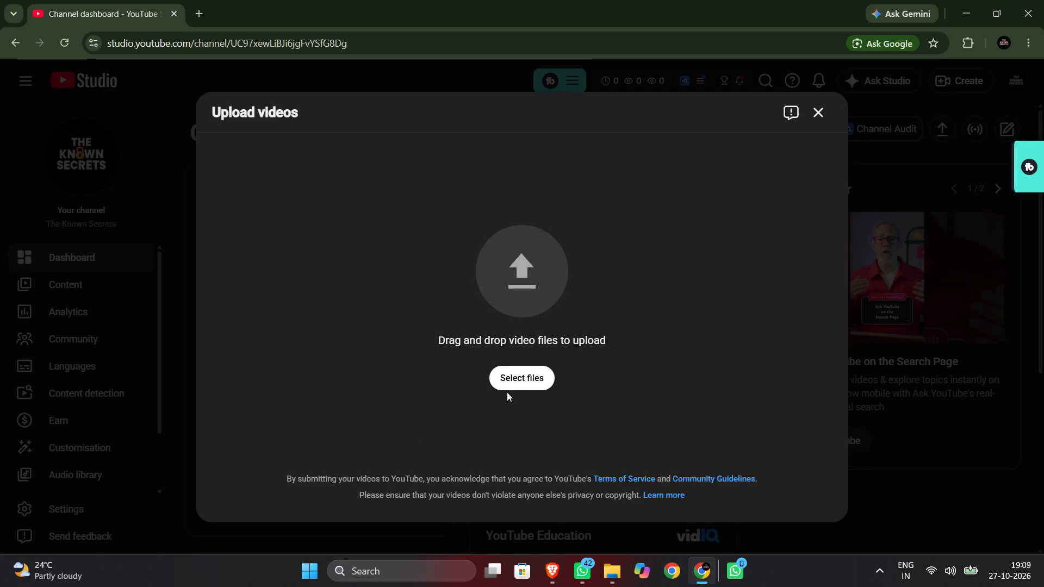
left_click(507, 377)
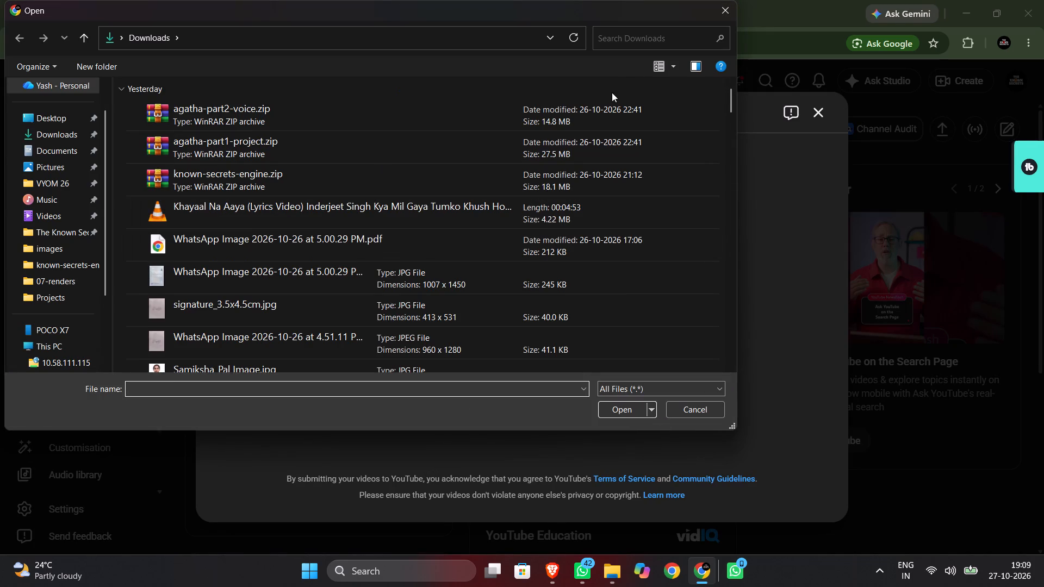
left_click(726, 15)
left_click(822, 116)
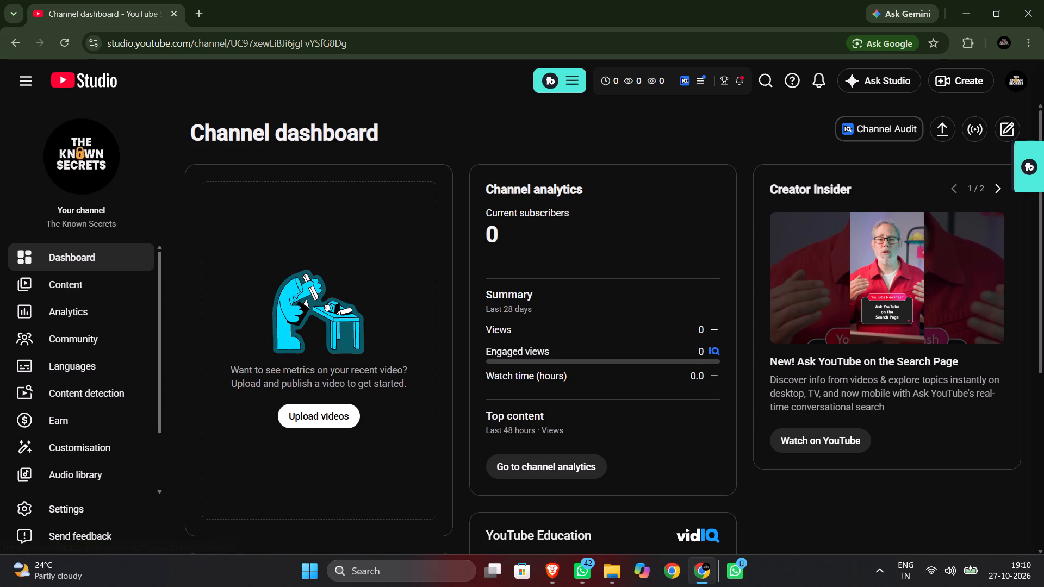
Enable automatic dubbing in the advanced channel settings of YouTube Studio.
scroll(80, 429, "down", 4)
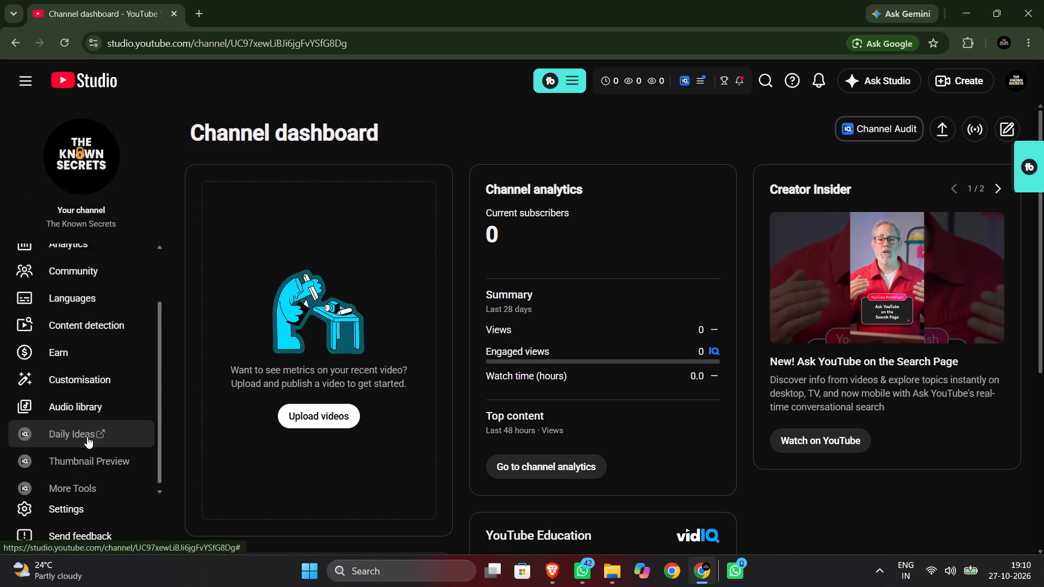
left_click(73, 516)
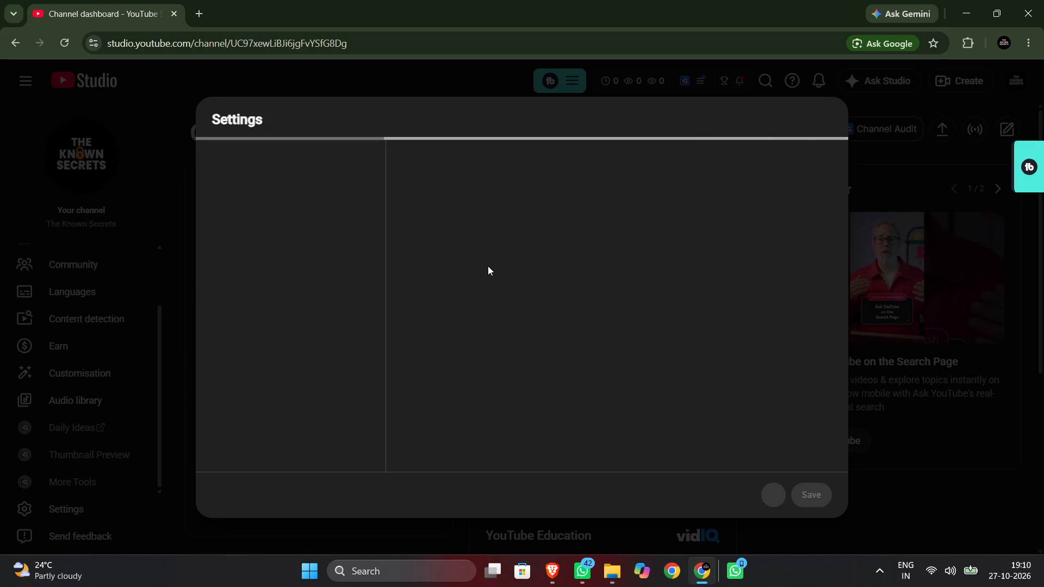
left_click(290, 188)
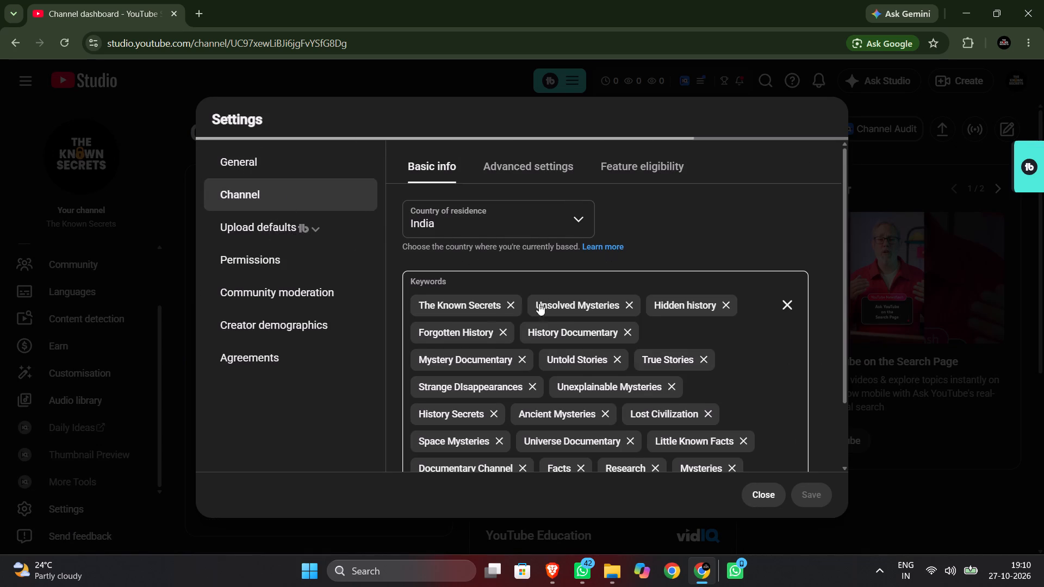
scroll(679, 319, "down", 5)
scroll(619, 291, "up", 5)
left_click(541, 166)
scroll(619, 304, "down", 1)
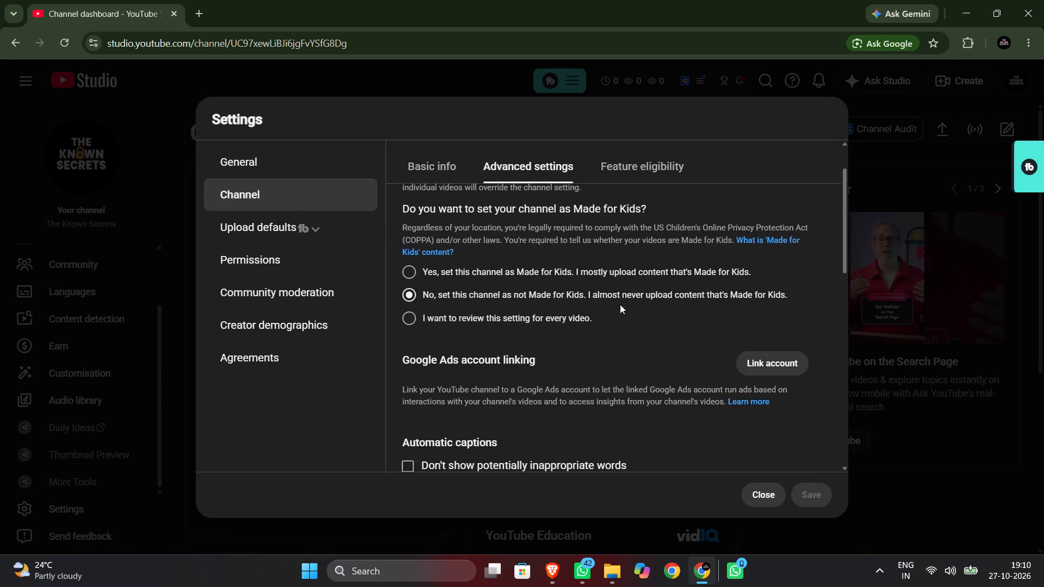
scroll(551, 327, "down", 3)
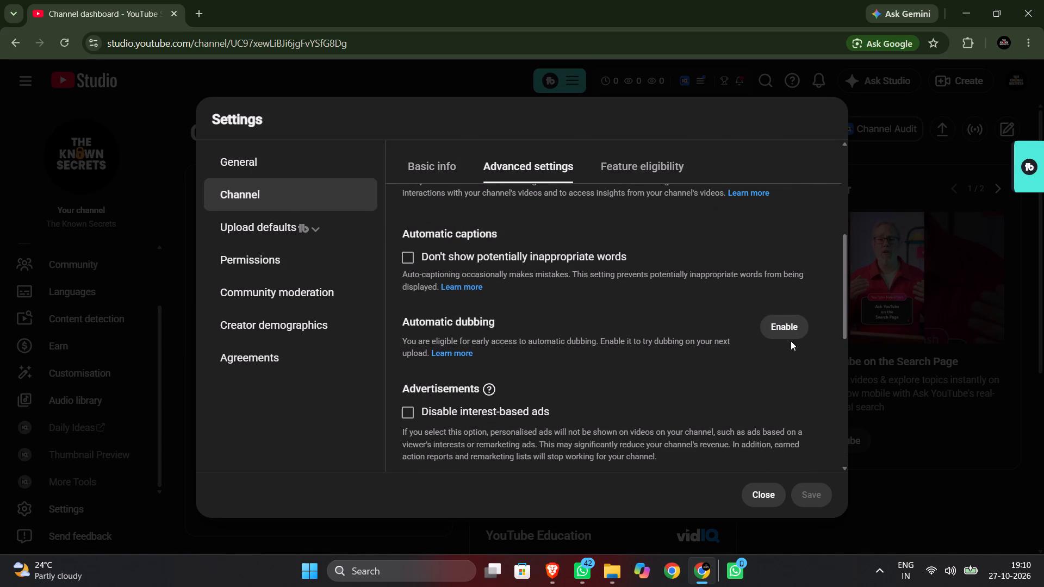
left_click(788, 328)
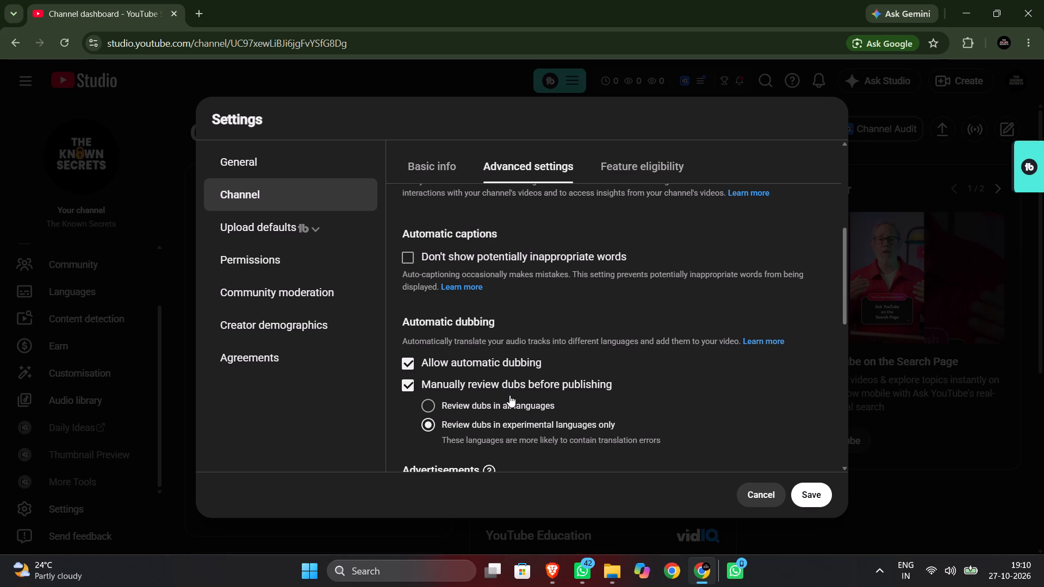
Review the remaining advanced channel settings, from advertisements and clips to video quality enhancements and third-party training.
scroll(674, 399, "down", 2)
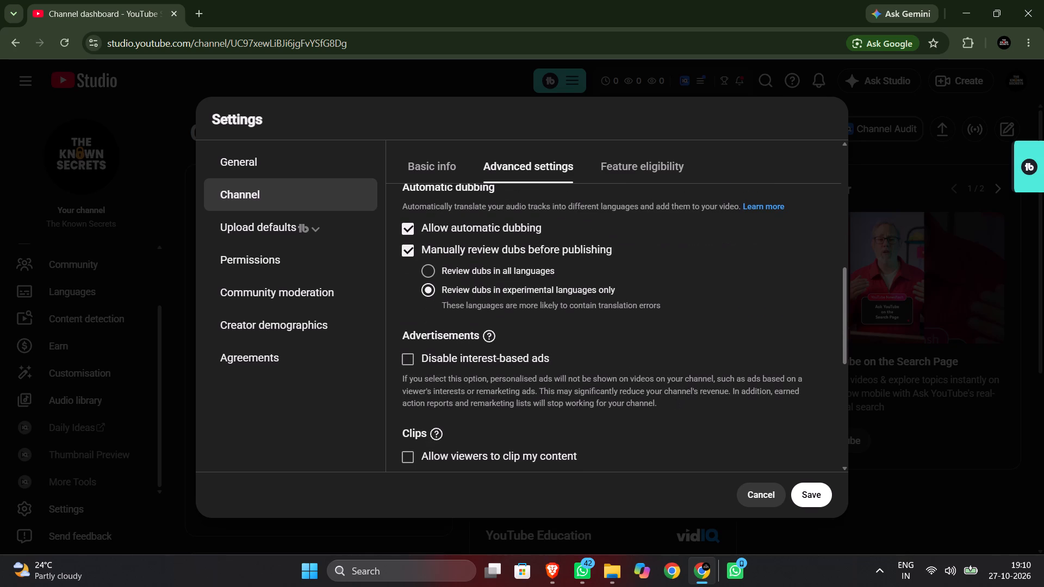
left_click(406, 356)
left_click(406, 356)
scroll(571, 362, "down", 3)
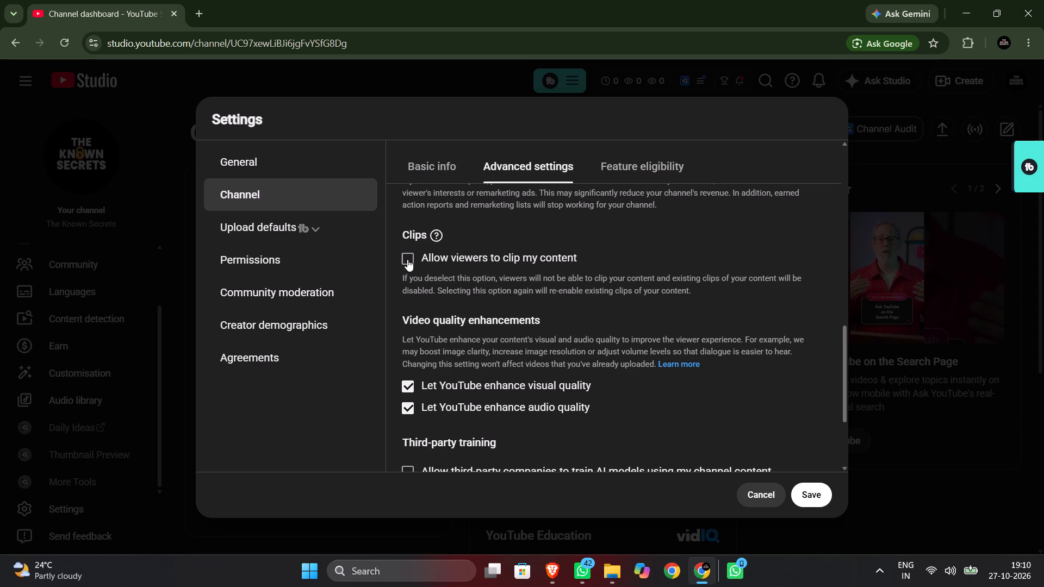
scroll(544, 401, "down", 2)
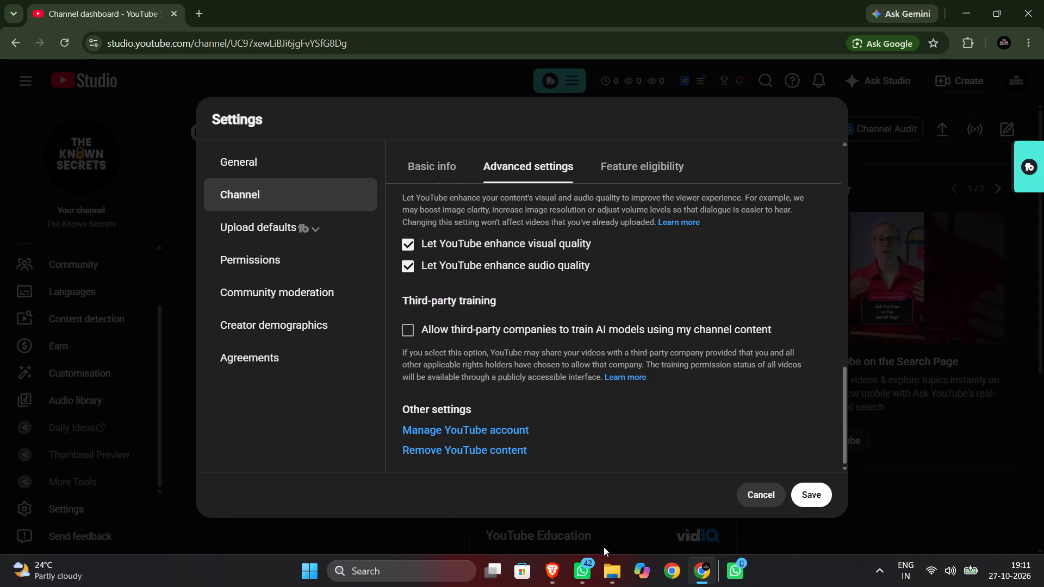
Review the channel's advanced settings, from the Made for Kids audience choice to the third-party training and other settings.
scroll(692, 311, "up", 12)
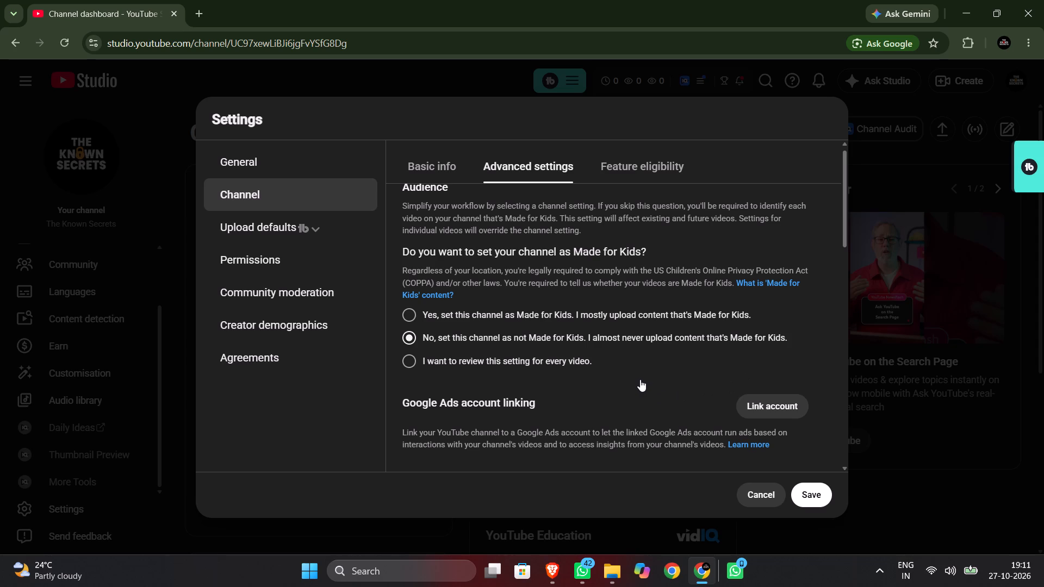
scroll(621, 398, "down", 3)
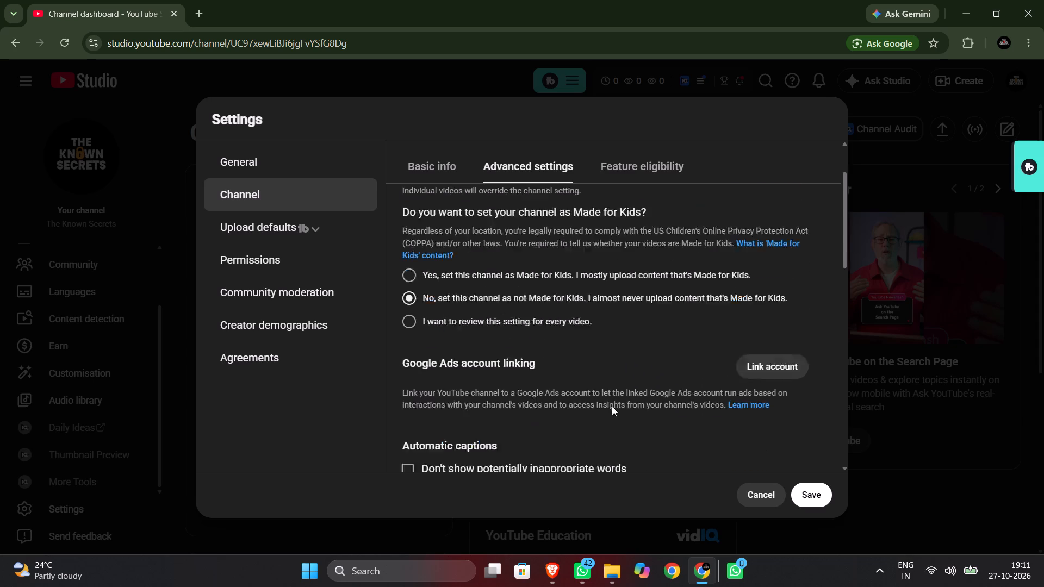
scroll(586, 390, "down", 6)
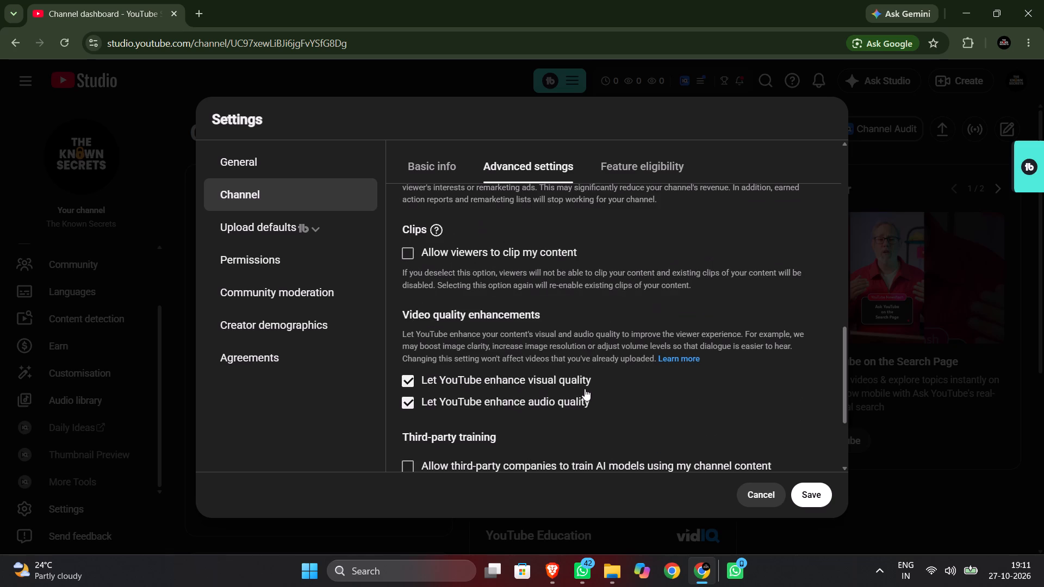
scroll(585, 389, "down", 5)
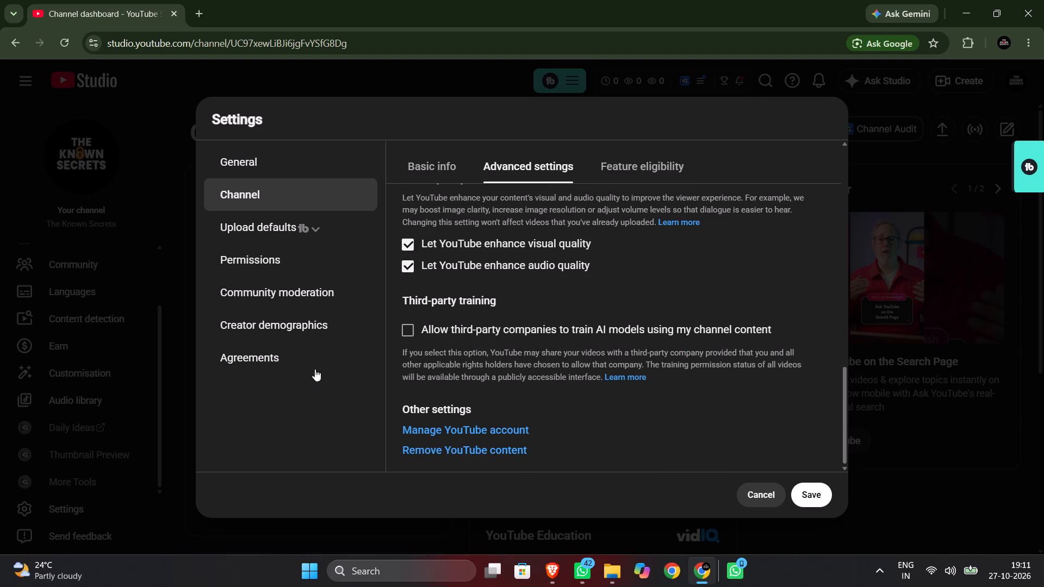
Review the advanced upload default settings, including the caption certification options, keeping None, and the comment moderation options, keeping Basic.
left_click(317, 229)
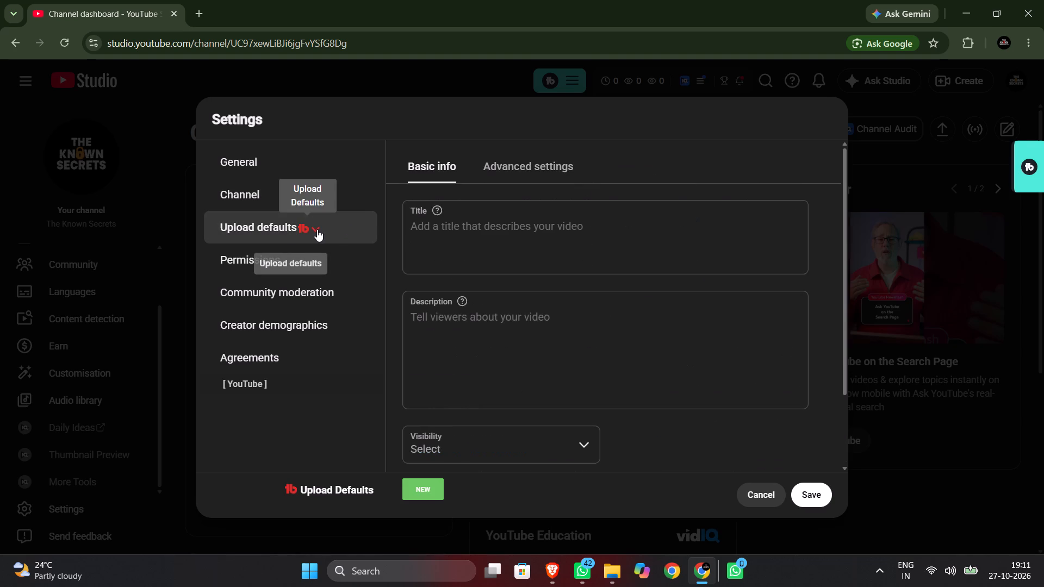
left_click(559, 168)
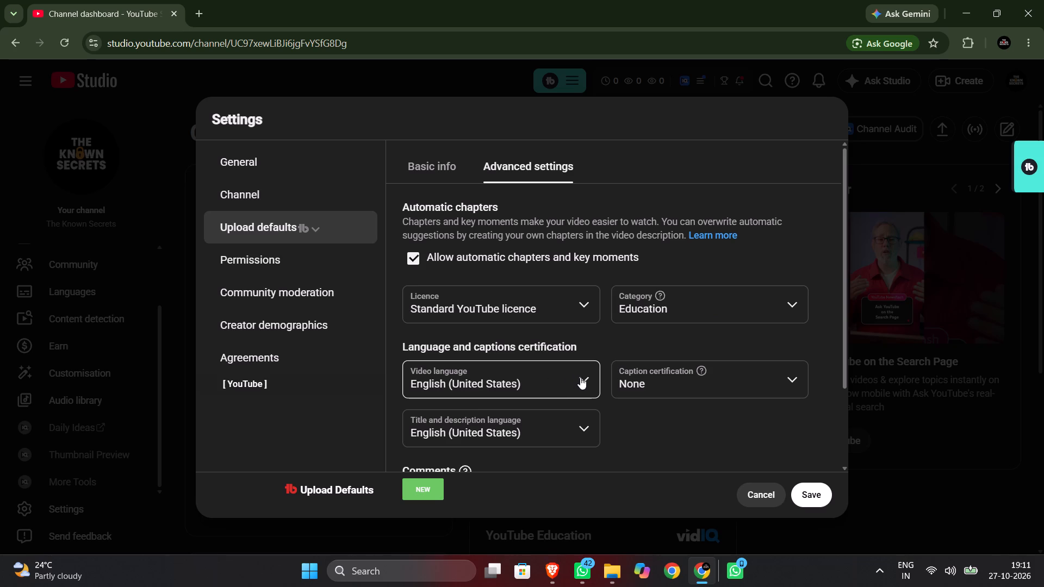
left_click(784, 372)
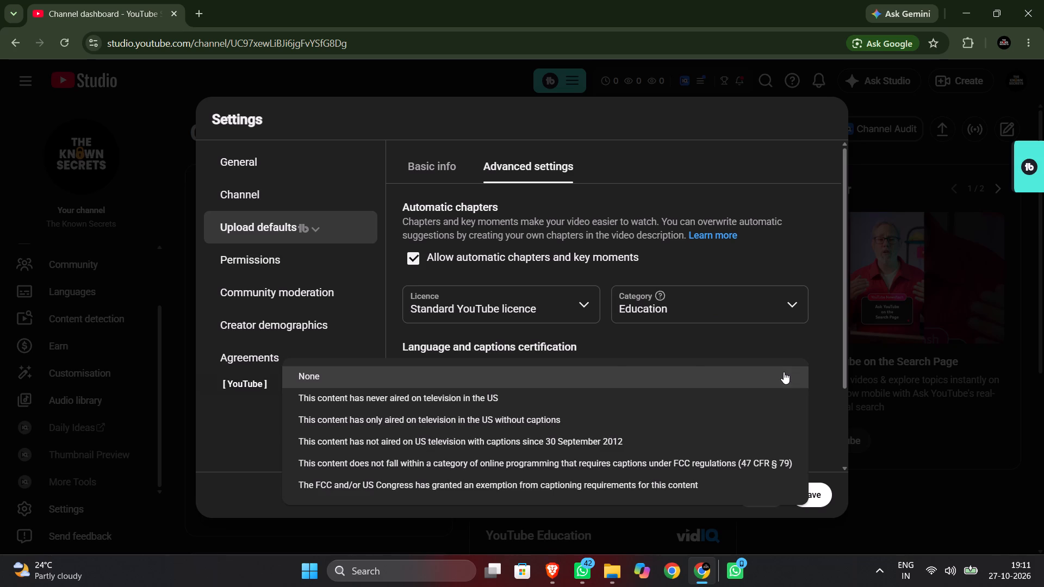
left_click(784, 372)
scroll(729, 393, "down", 2)
scroll(680, 385, "down", 2)
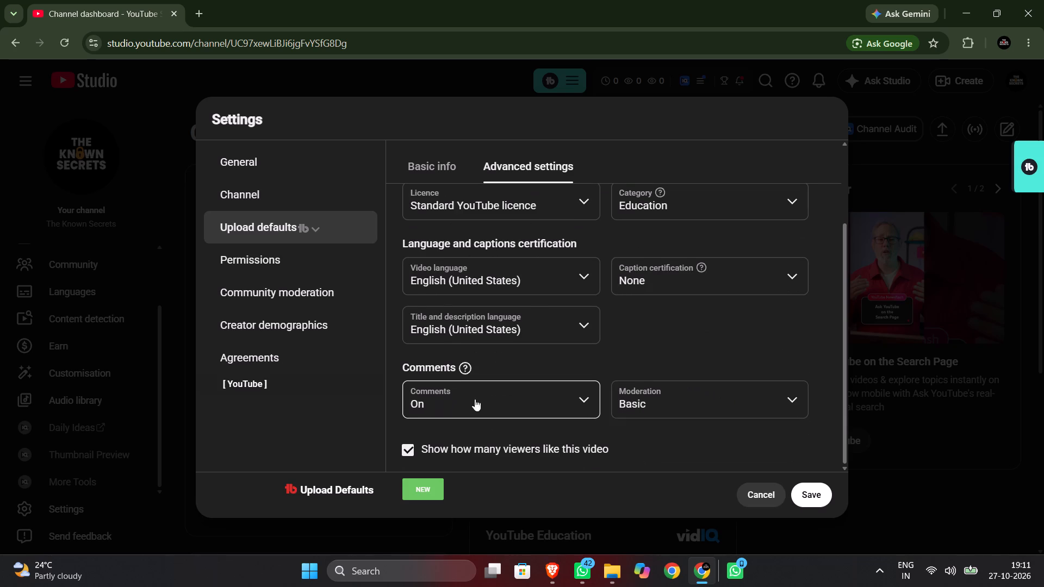
left_click(719, 398)
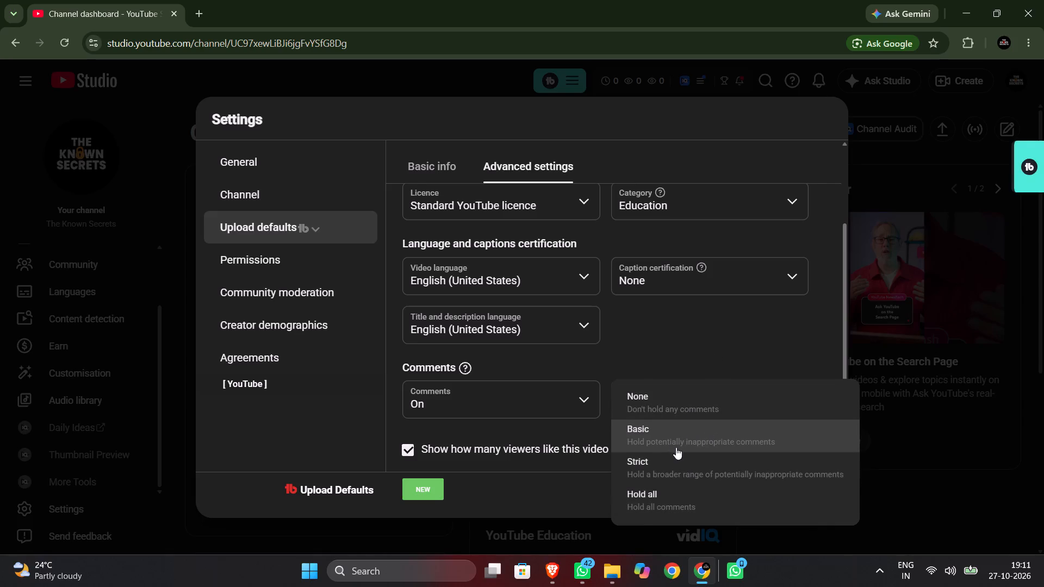
left_click(701, 435)
scroll(421, 450, "down", 1)
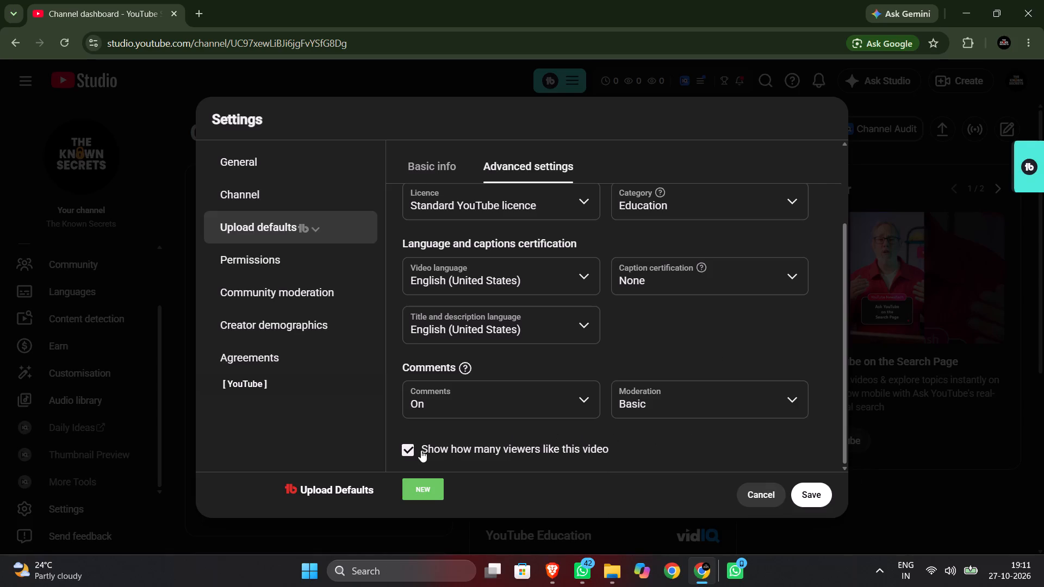
Check the channel permissions and the keyword list in the channel's basic info.
left_click(247, 258)
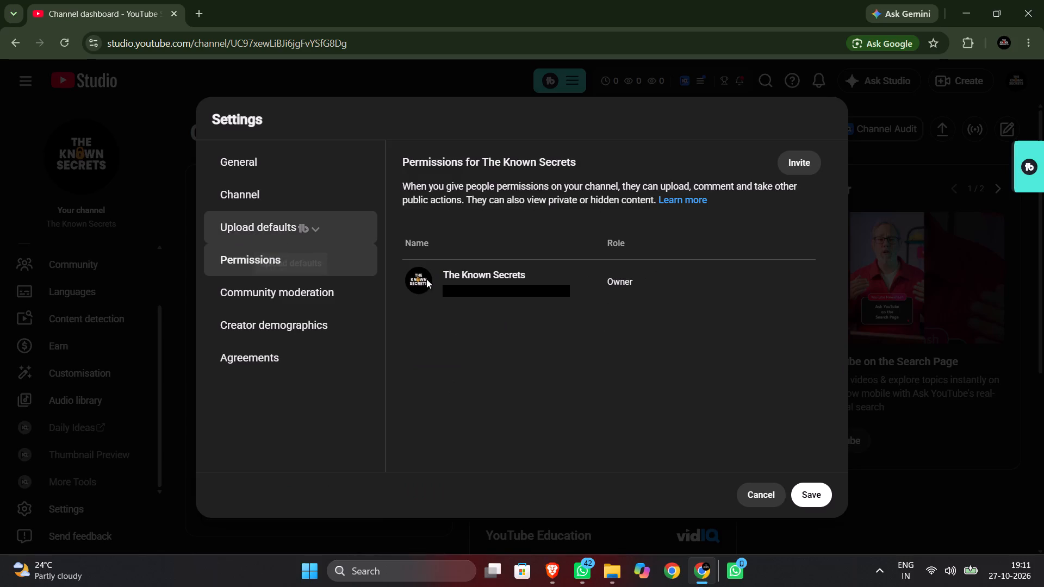
left_click(291, 186)
scroll(617, 289, "down", 7)
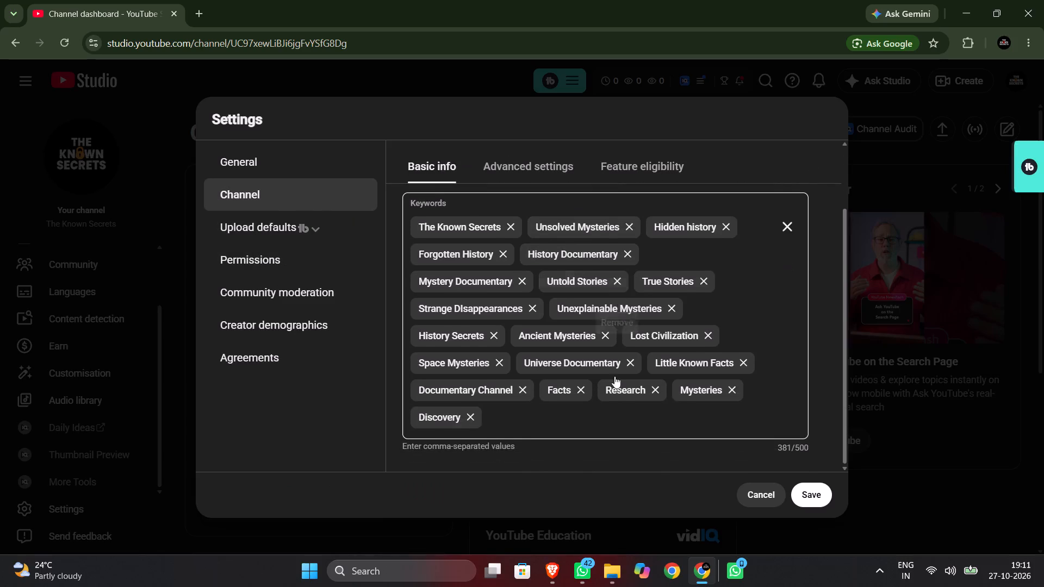
scroll(531, 317, "up", 4)
Re-examine the channel's advanced settings, from audience and automatic captions through dubbing, clips and video quality enhancements to third-party training.
left_click(535, 170)
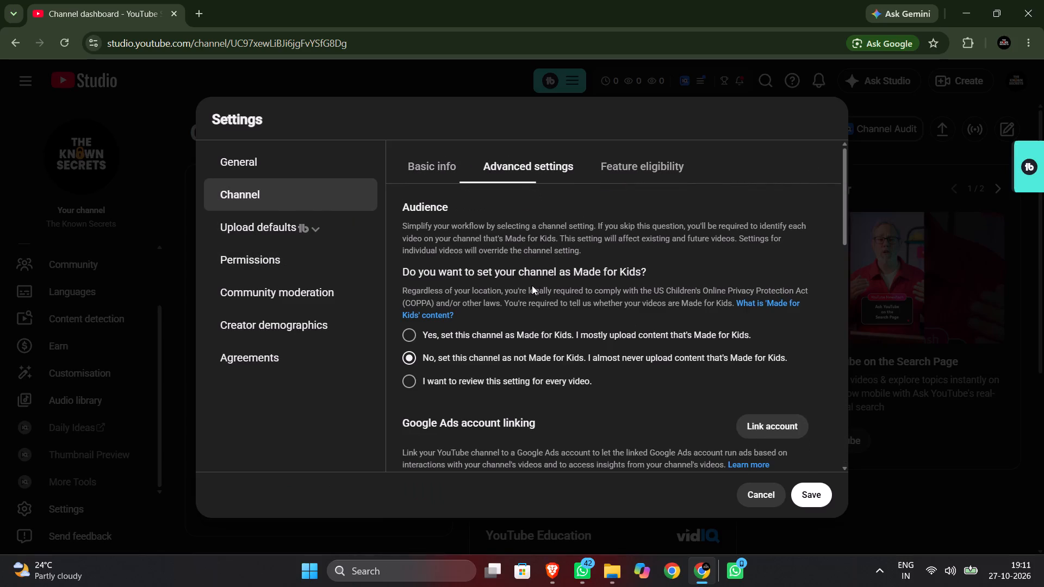
scroll(523, 315, "down", 2)
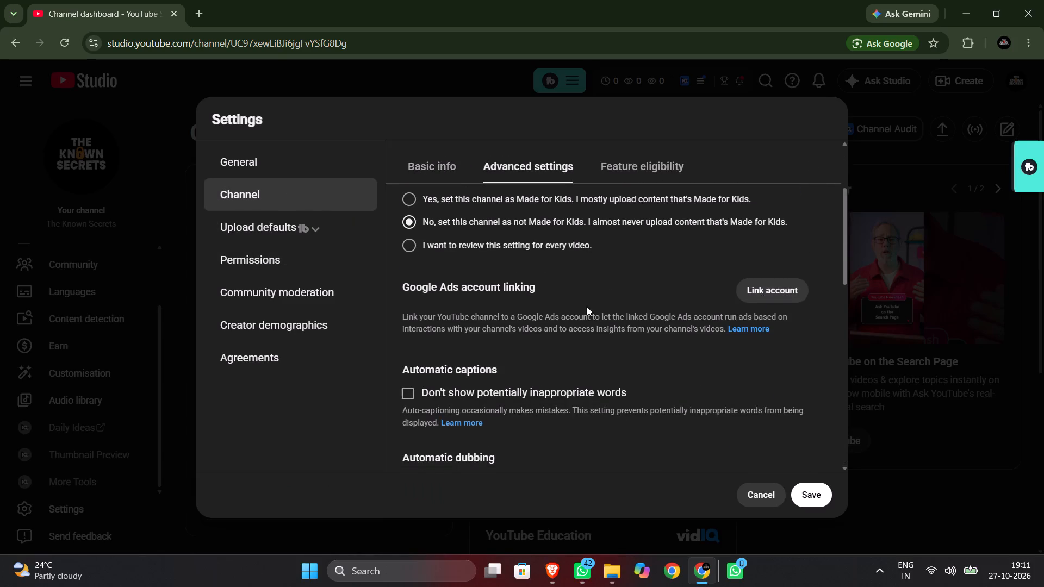
scroll(450, 320, "down", 2)
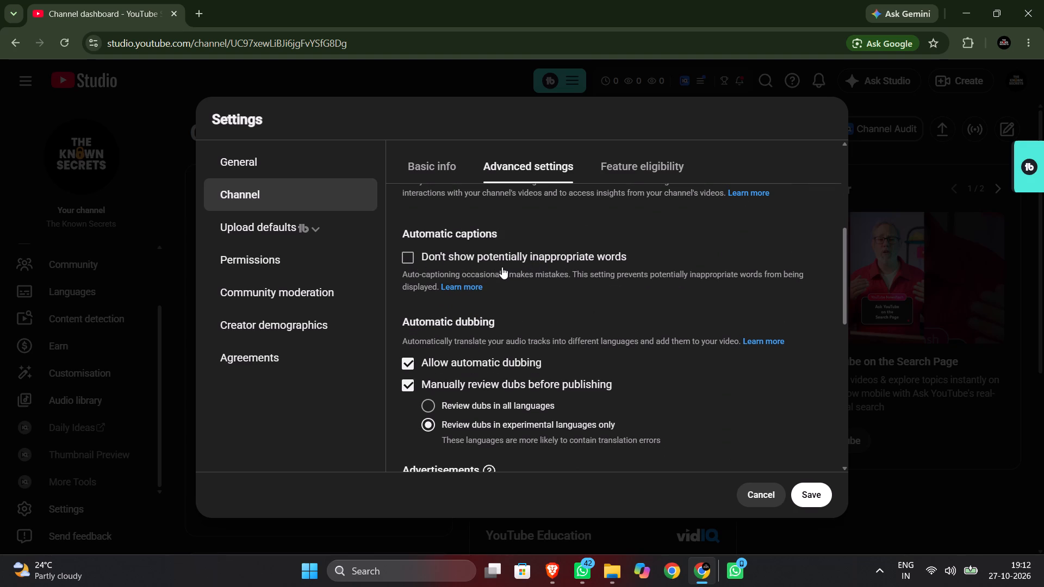
scroll(511, 301, "down", 4)
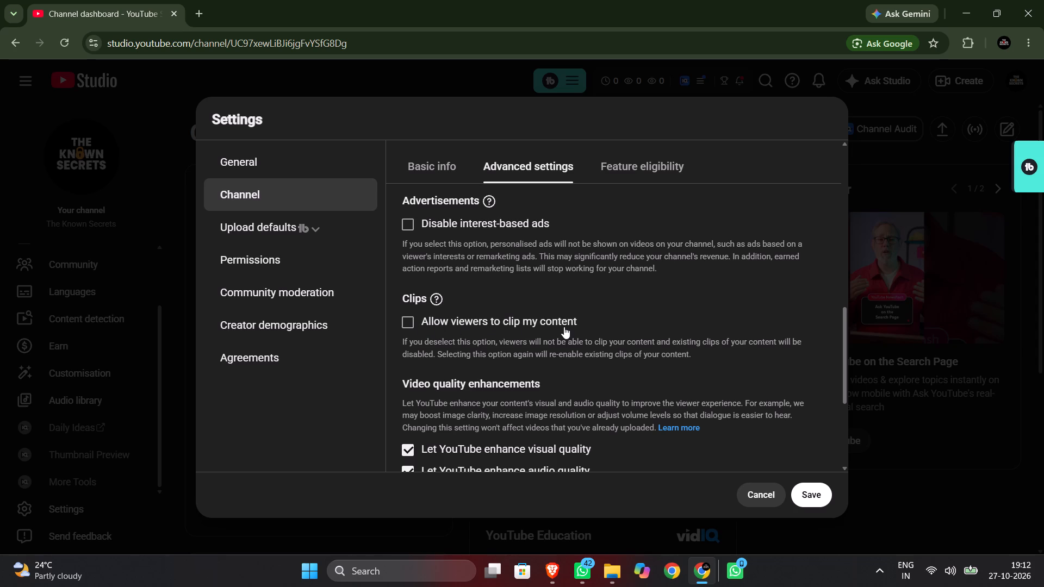
scroll(561, 330, "down", 2)
scroll(453, 308, "down", 1)
scroll(472, 324, "up", 2)
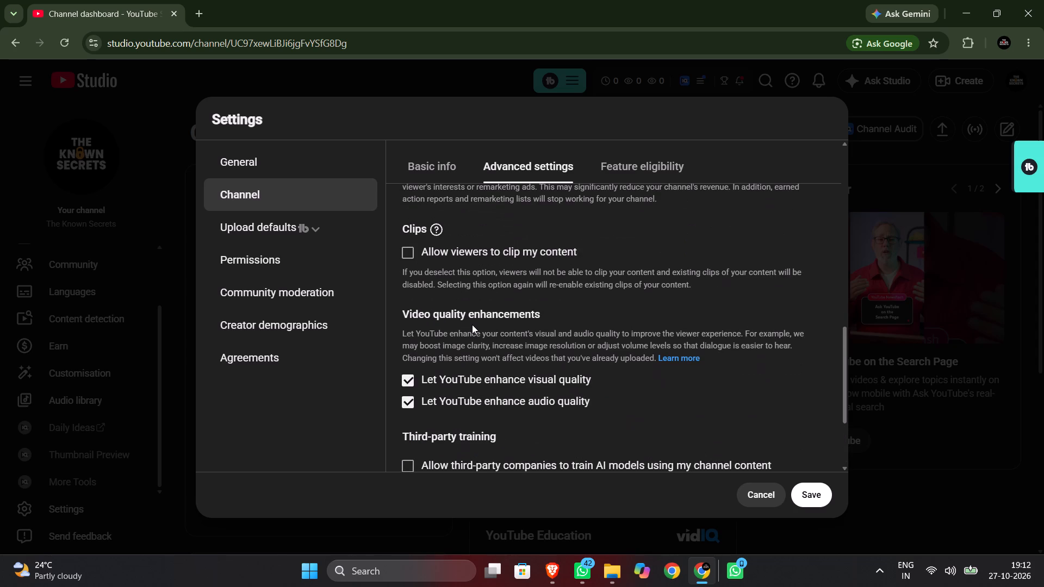
scroll(473, 324, "down", 1)
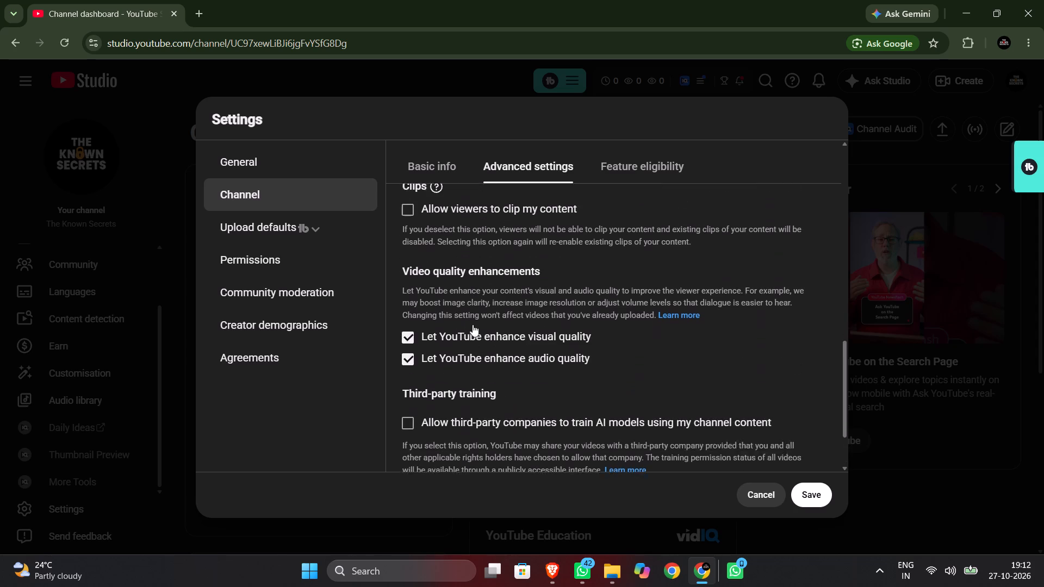
scroll(473, 324, "down", 3)
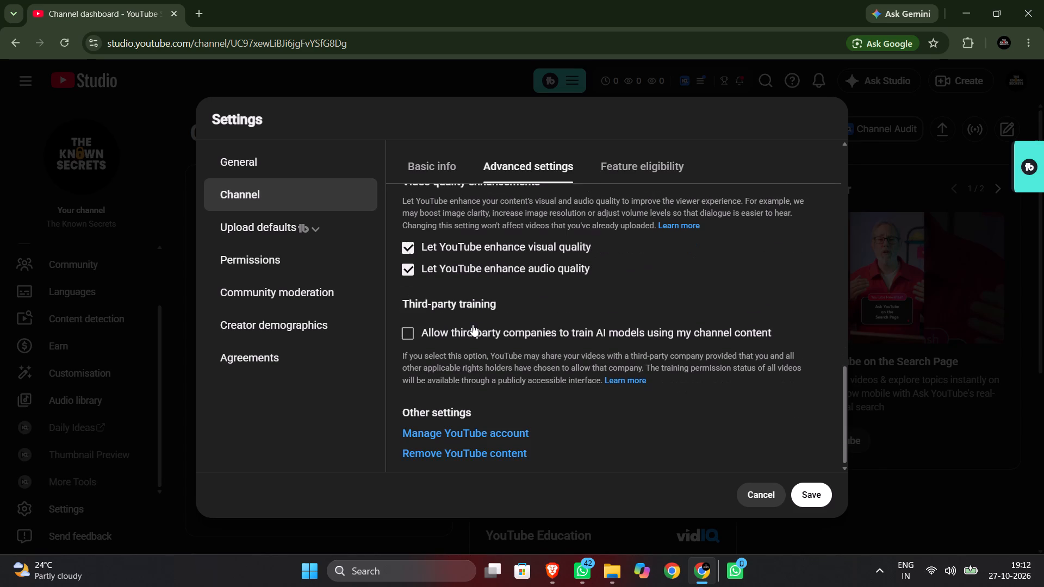
scroll(473, 324, "down", 1)
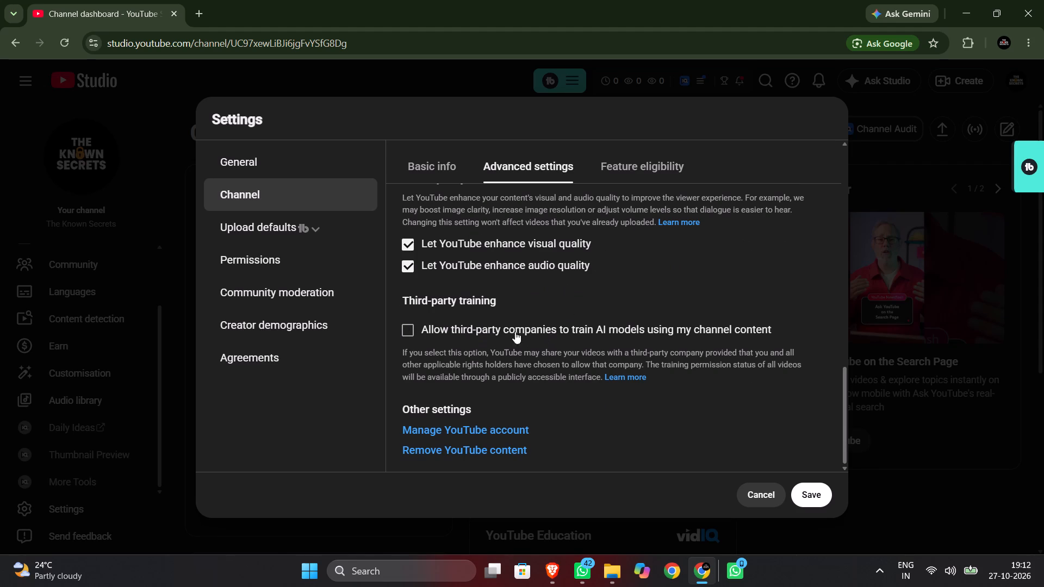
Check the permissions page, and turn viewer posts On for the community in the community moderation content controls.
left_click(278, 264)
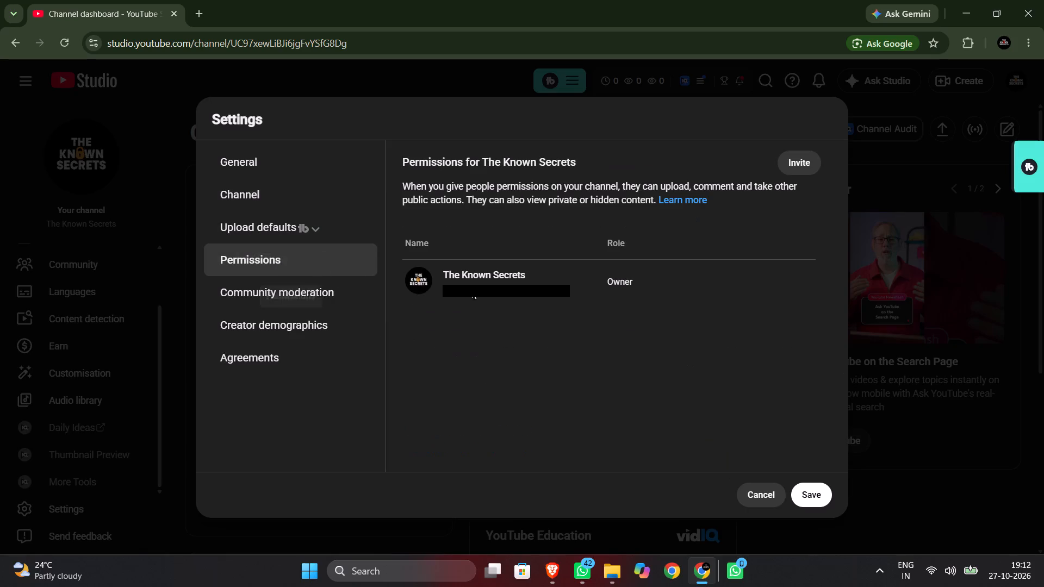
left_click(270, 290)
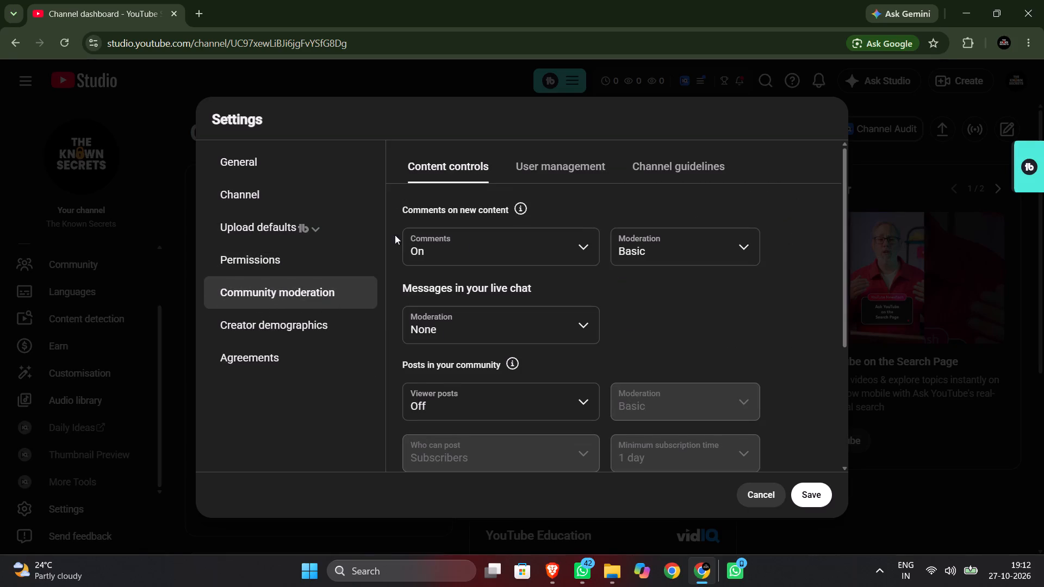
scroll(573, 356, "down", 2)
left_click(568, 266)
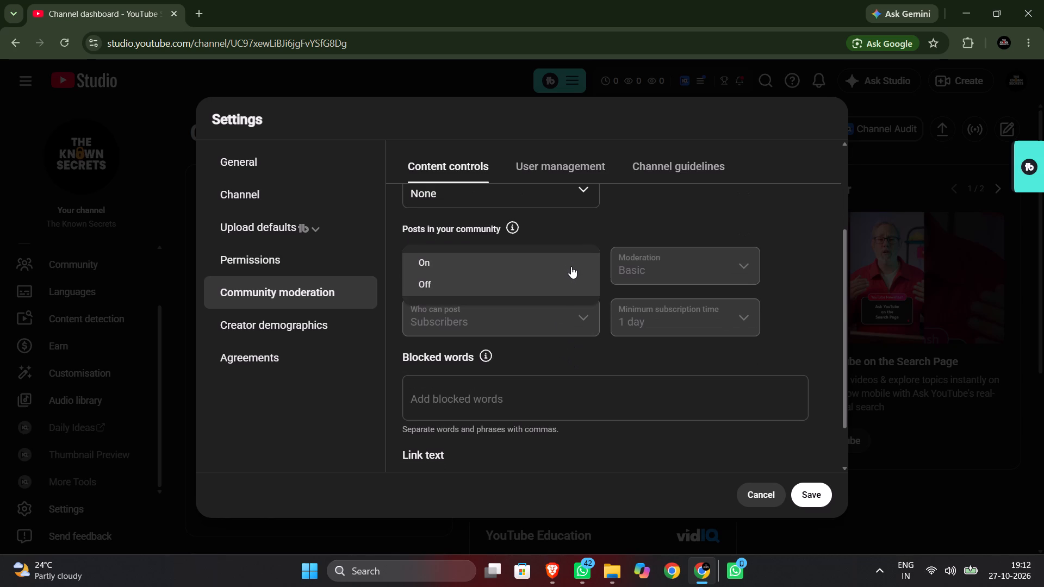
left_click(571, 266)
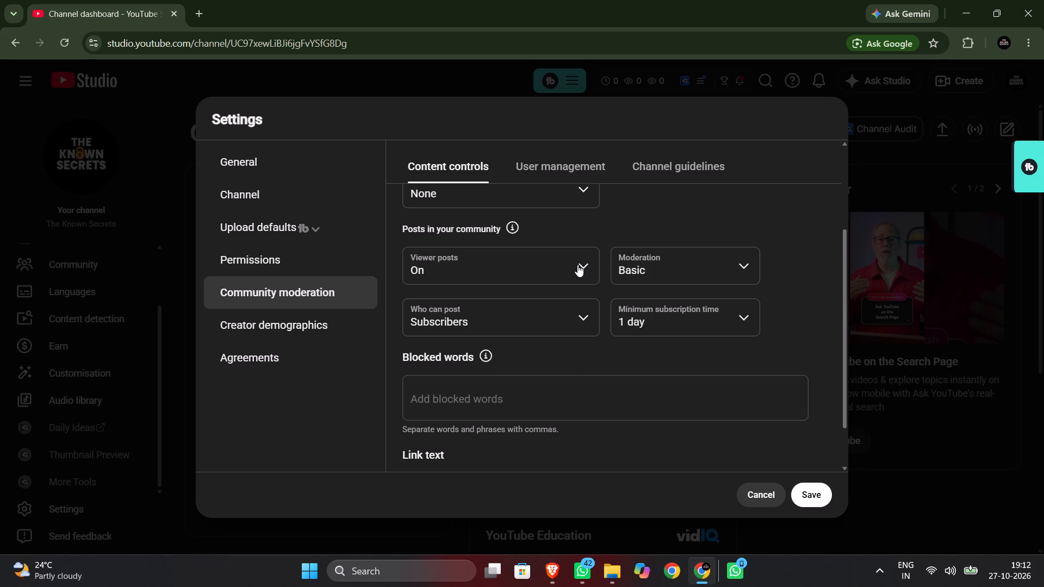
Set the minimum subscription time for viewer posts to 1 week, with Subscribers selected as who can post.
left_click(577, 265)
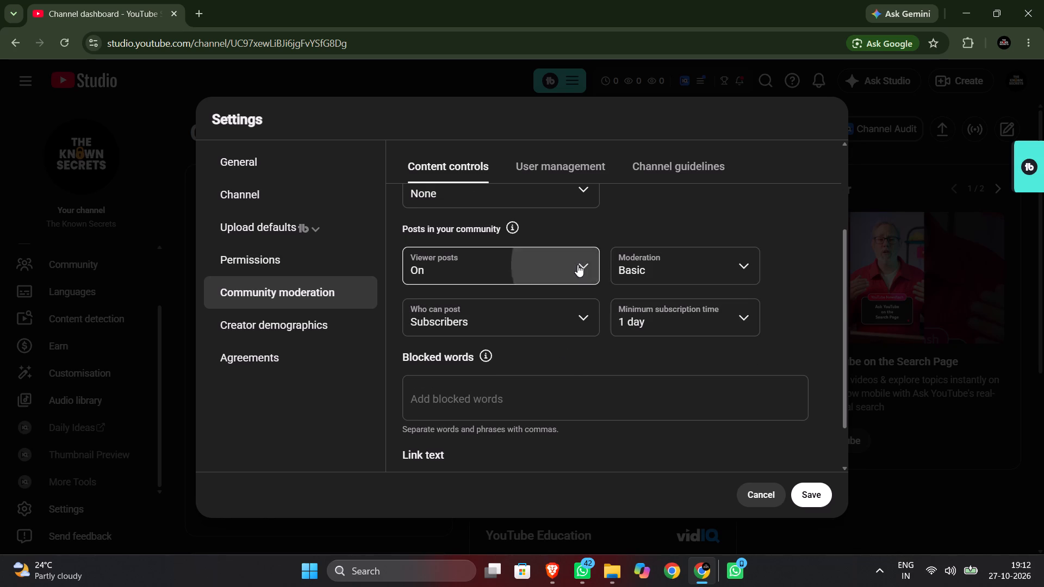
left_click(687, 310)
double_click(717, 321)
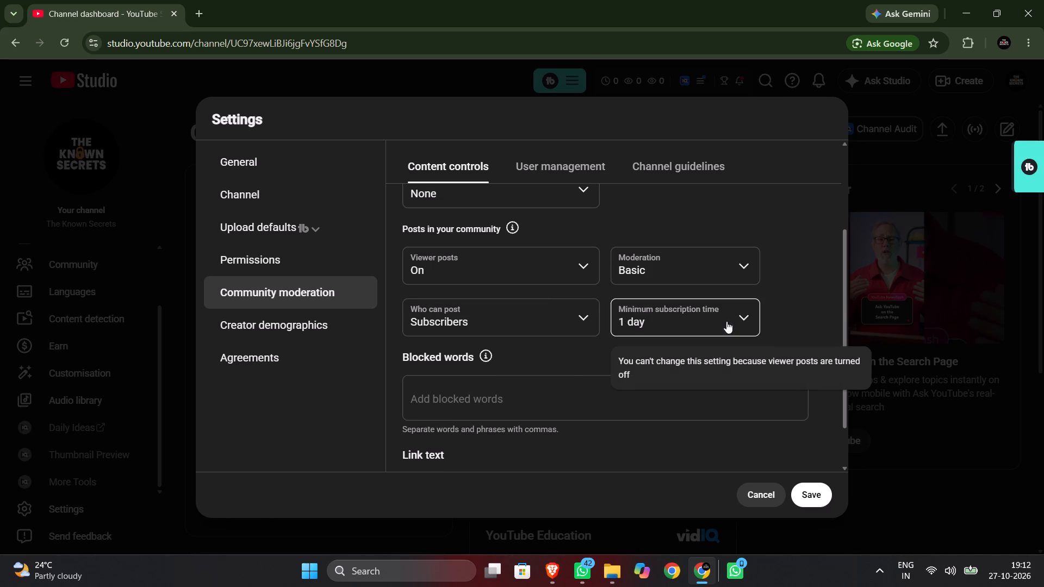
left_click(726, 321)
left_click(727, 340)
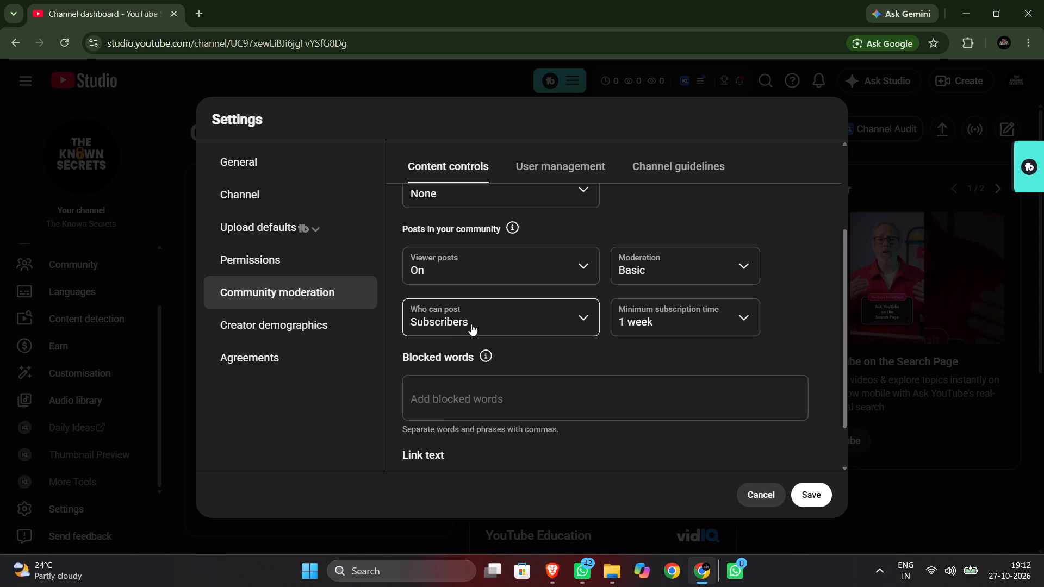
left_click(568, 319)
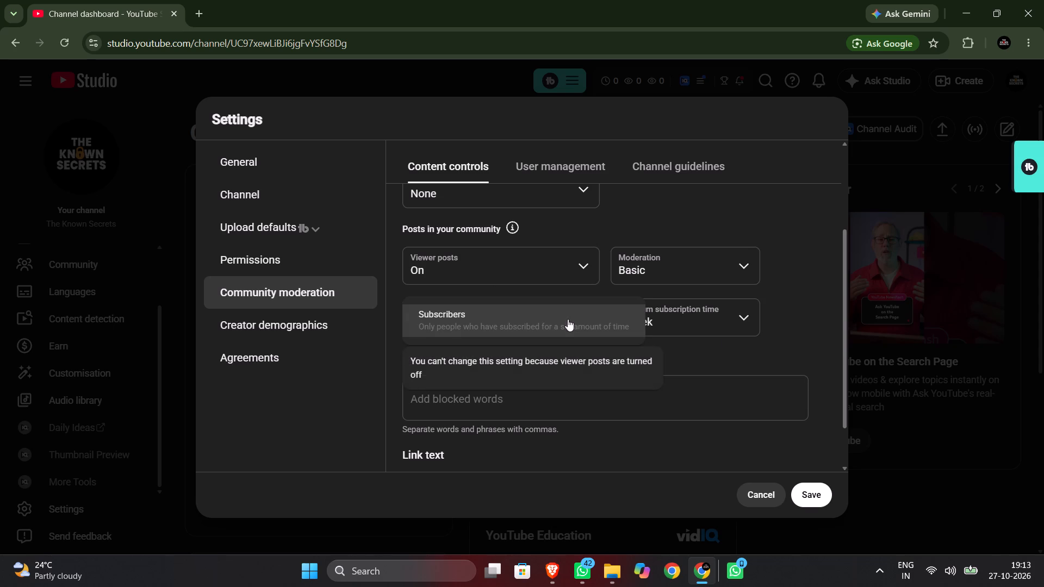
left_click(568, 319)
Look over the blocked words, link text, creator demographics and agreements sections, and save the channel settings.
scroll(556, 364, "down", 2)
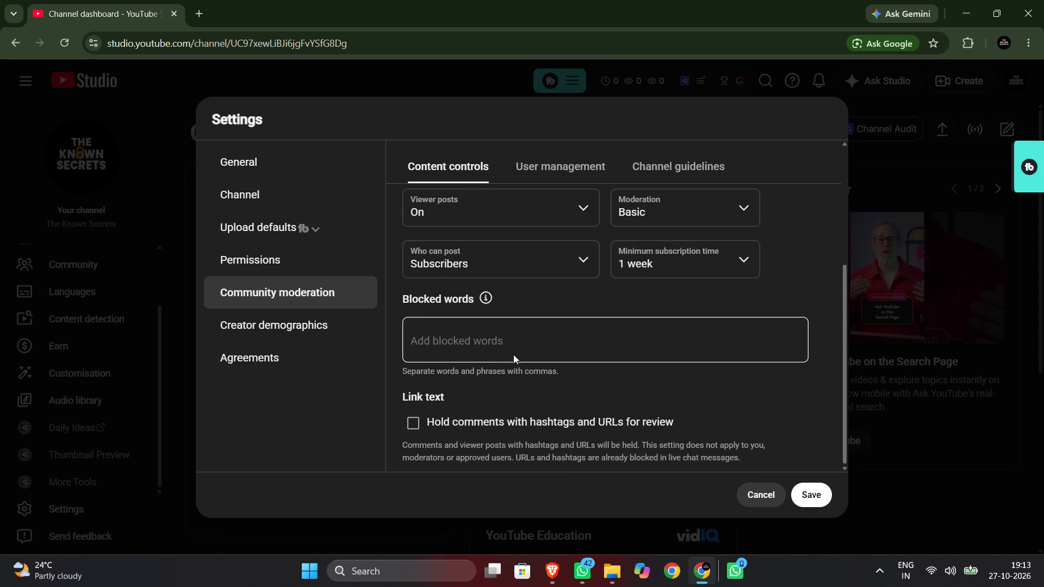
scroll(545, 361, "down", 4)
left_click(274, 319)
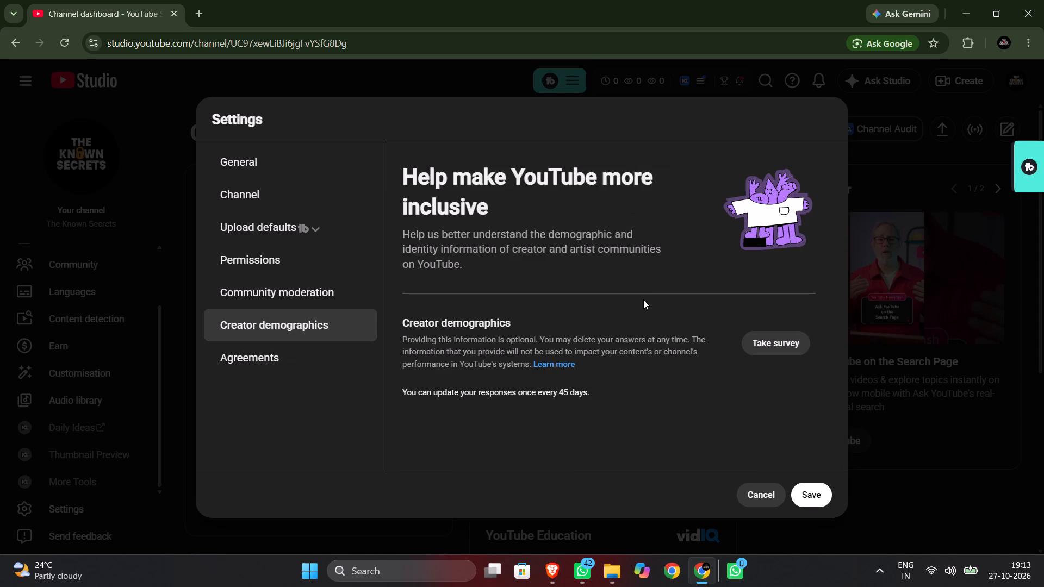
left_click(247, 366)
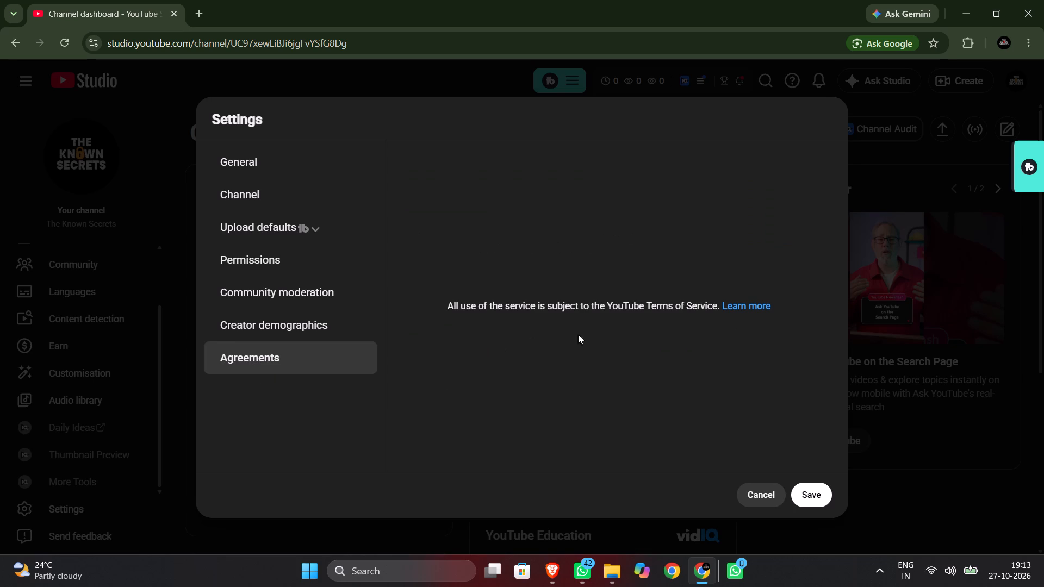
left_click(806, 500)
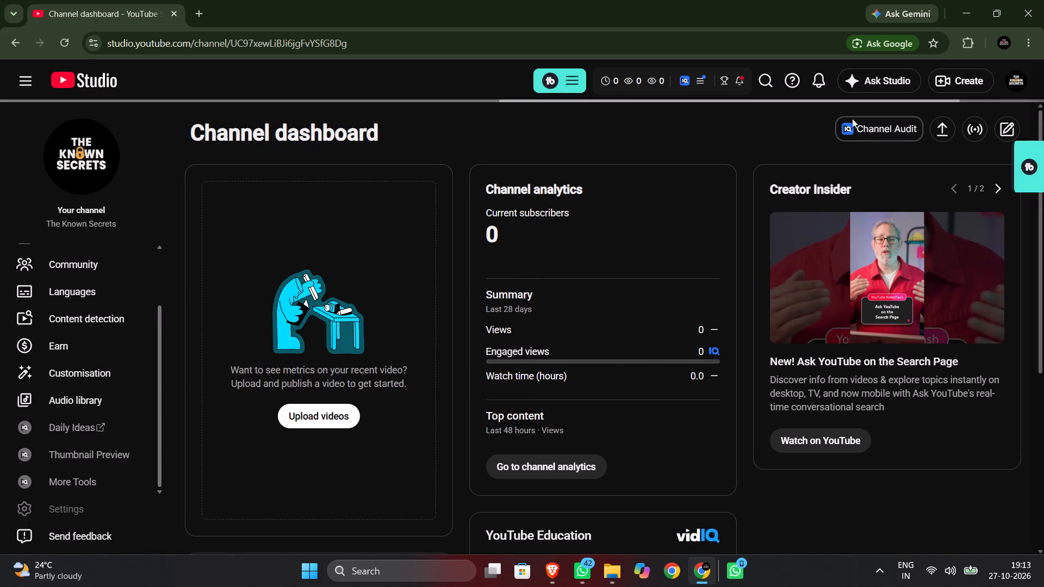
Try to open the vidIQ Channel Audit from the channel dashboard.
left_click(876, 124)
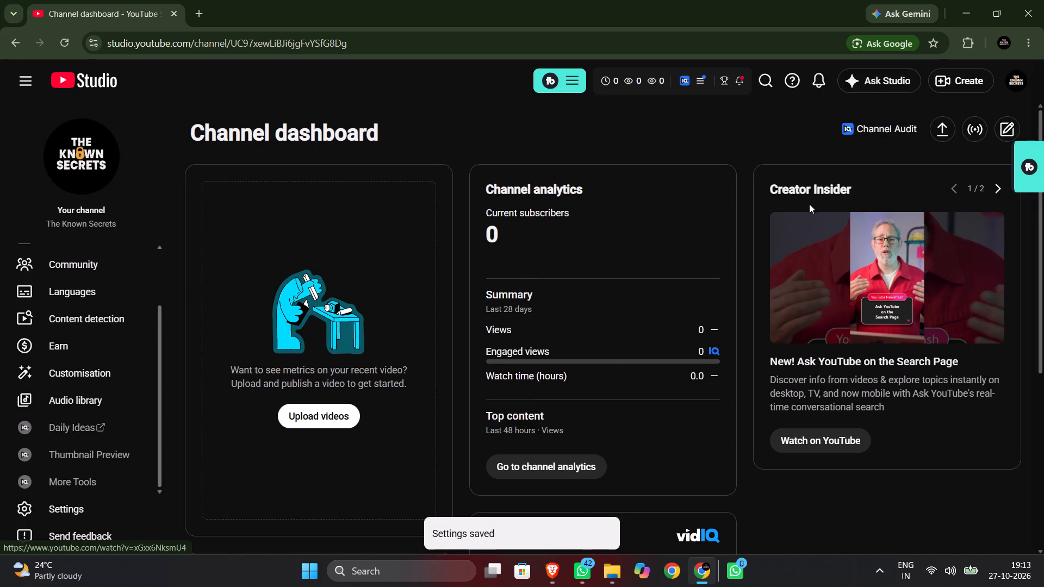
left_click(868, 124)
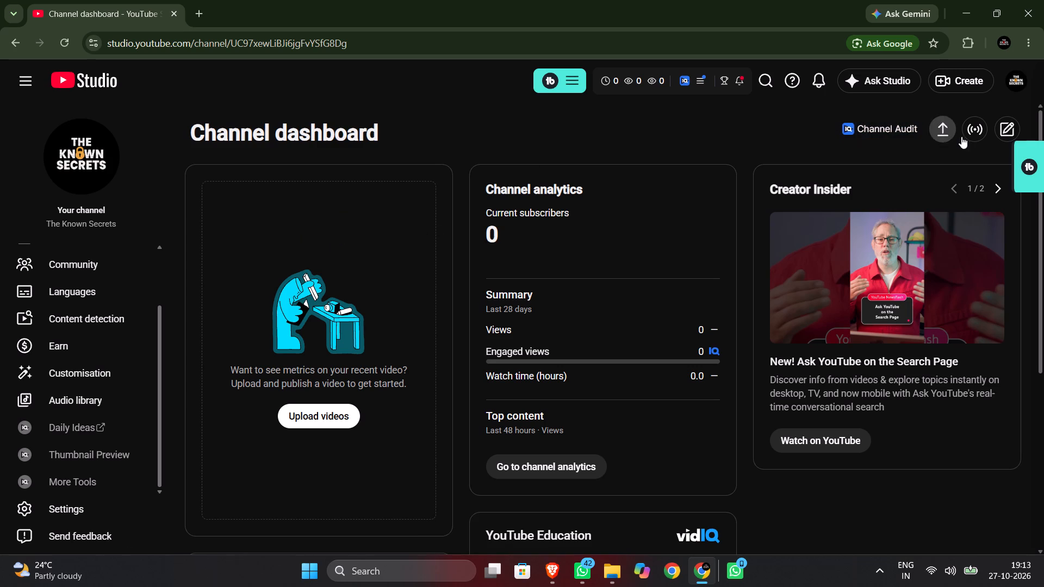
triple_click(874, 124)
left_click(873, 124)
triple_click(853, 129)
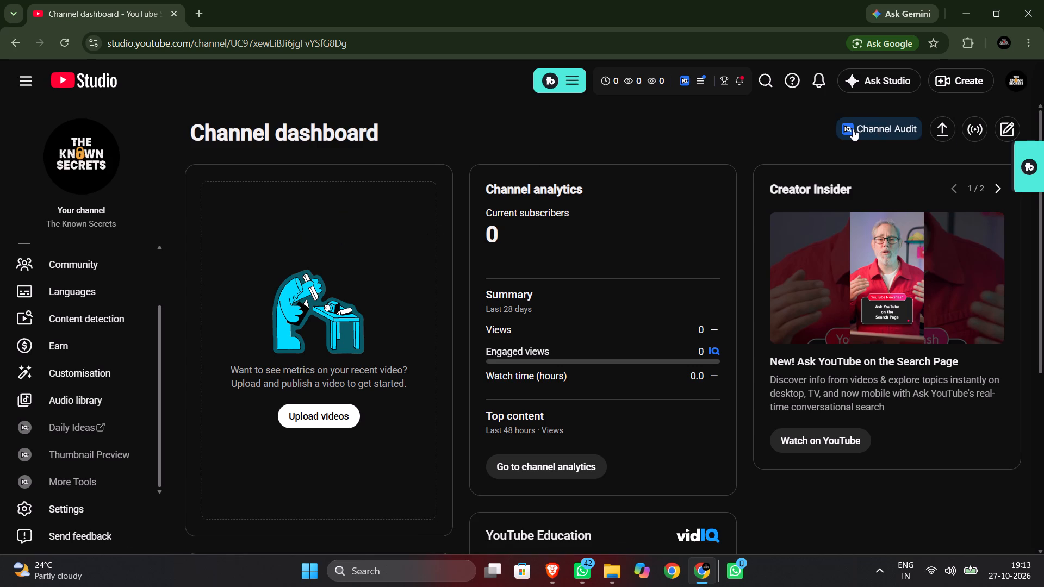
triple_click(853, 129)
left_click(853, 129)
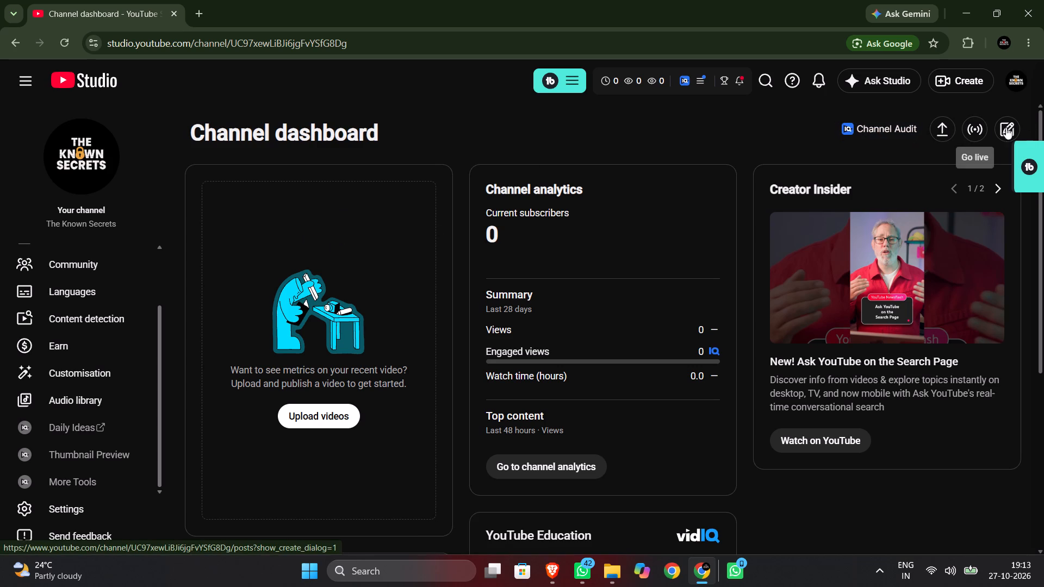
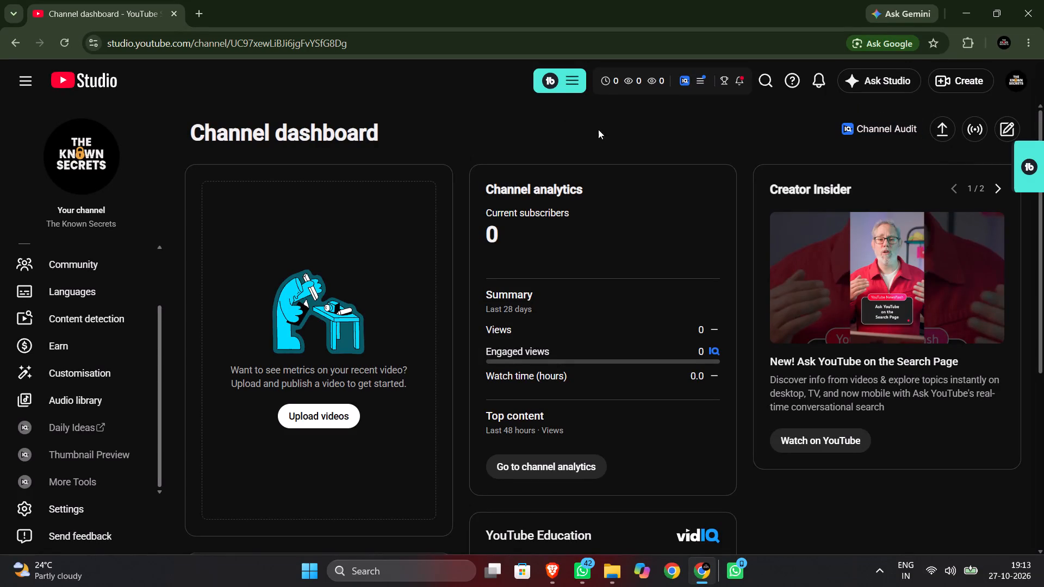
View the SEO Studio from TubeBuddy's extension tools, and close it without starting an optimization.
left_click(566, 76)
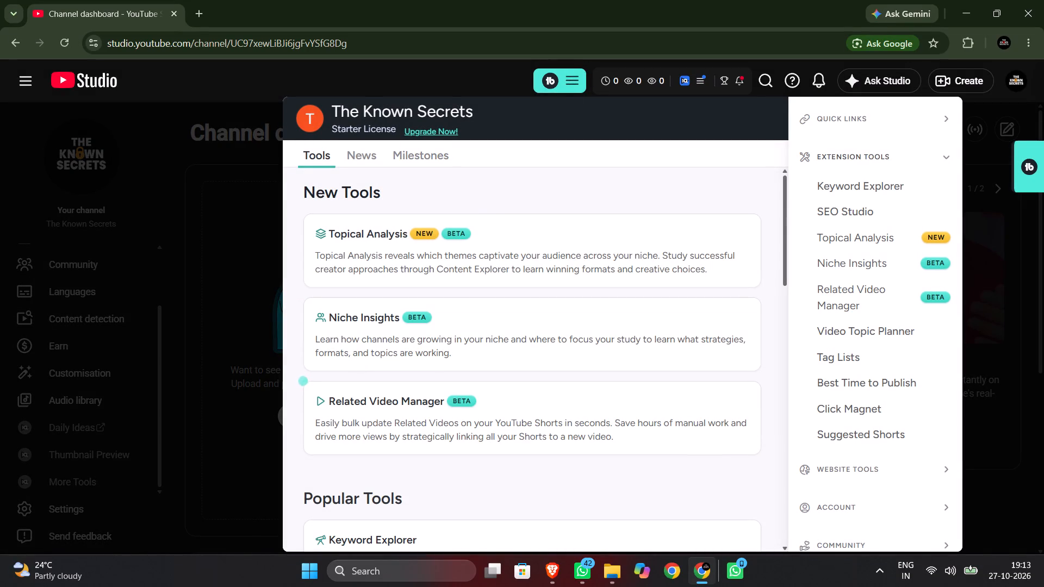
left_click(874, 213)
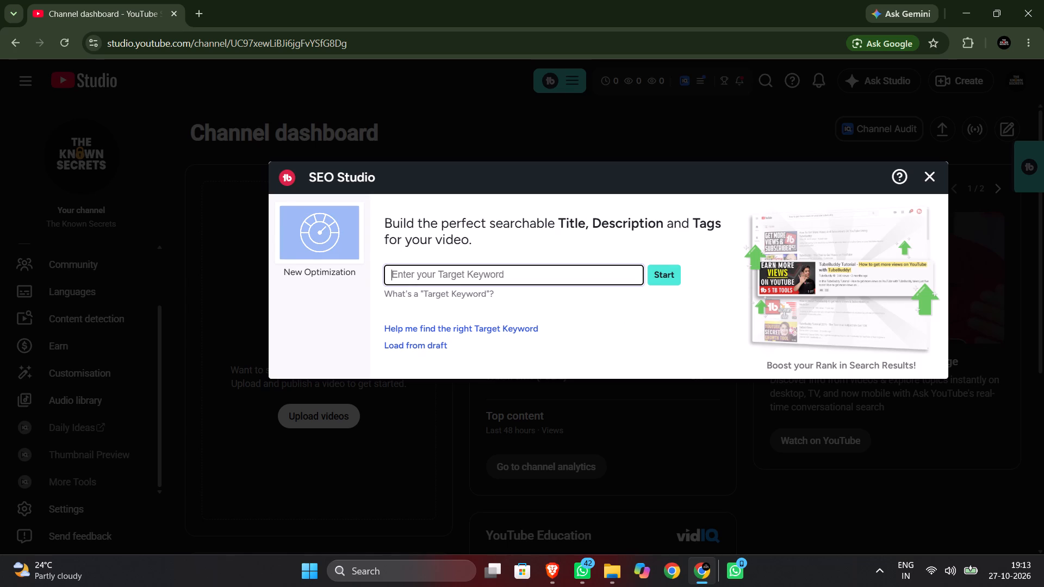
left_click(925, 183)
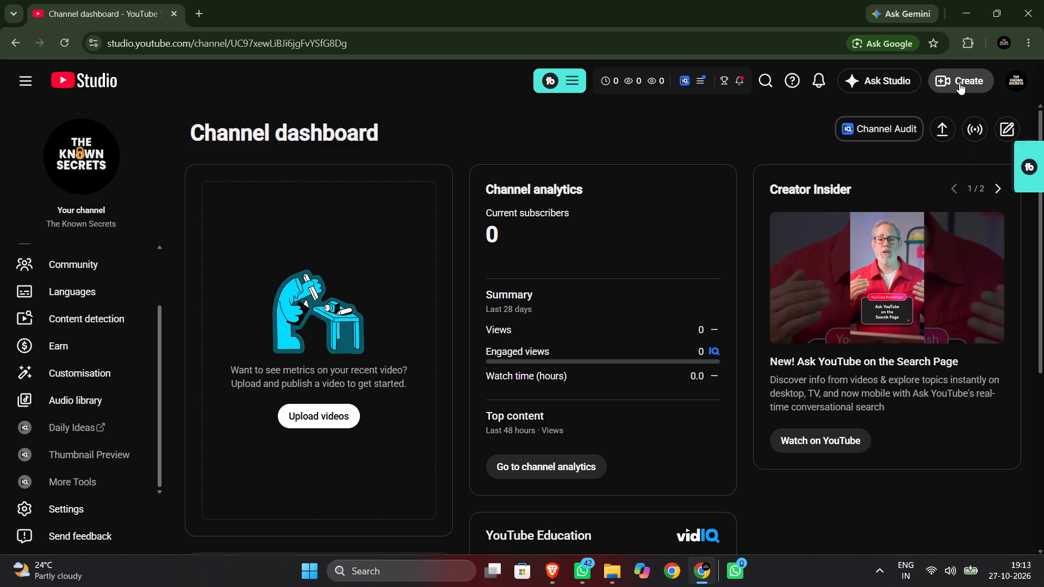
Upload the video agatha-1440p.mp4 from the 07-renders folder of the agatha-christie-11-missing-days project in The Known Secrets' Projects.
left_click(940, 128)
left_click(518, 377)
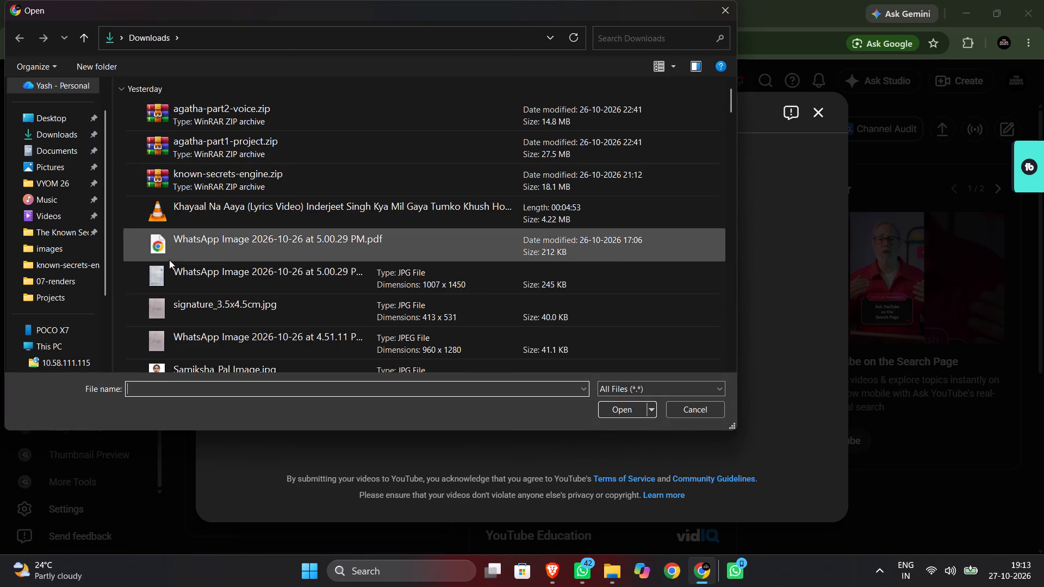
left_click(46, 265)
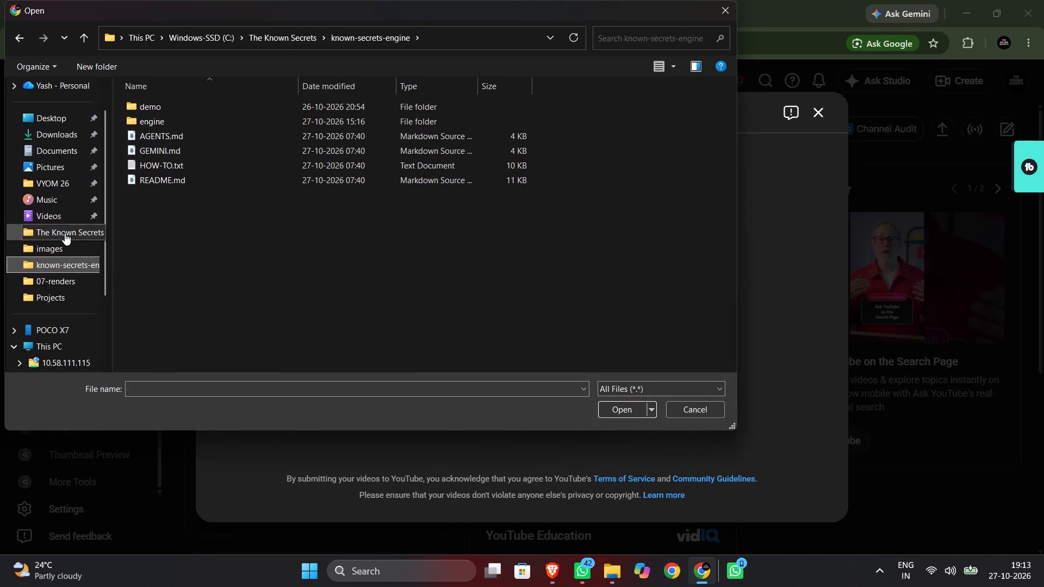
left_click(65, 233)
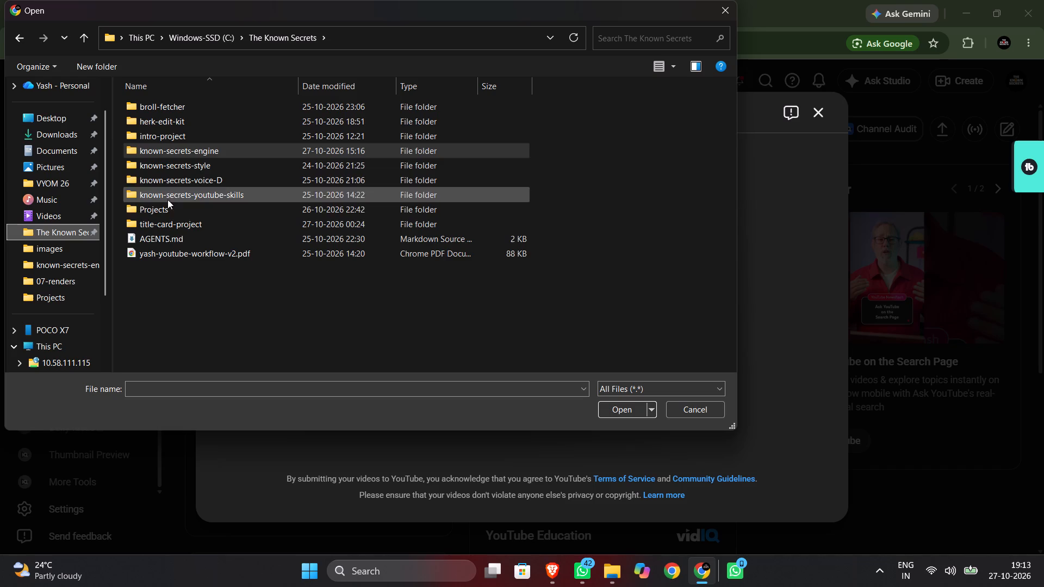
double_click(163, 206)
double_click(168, 111)
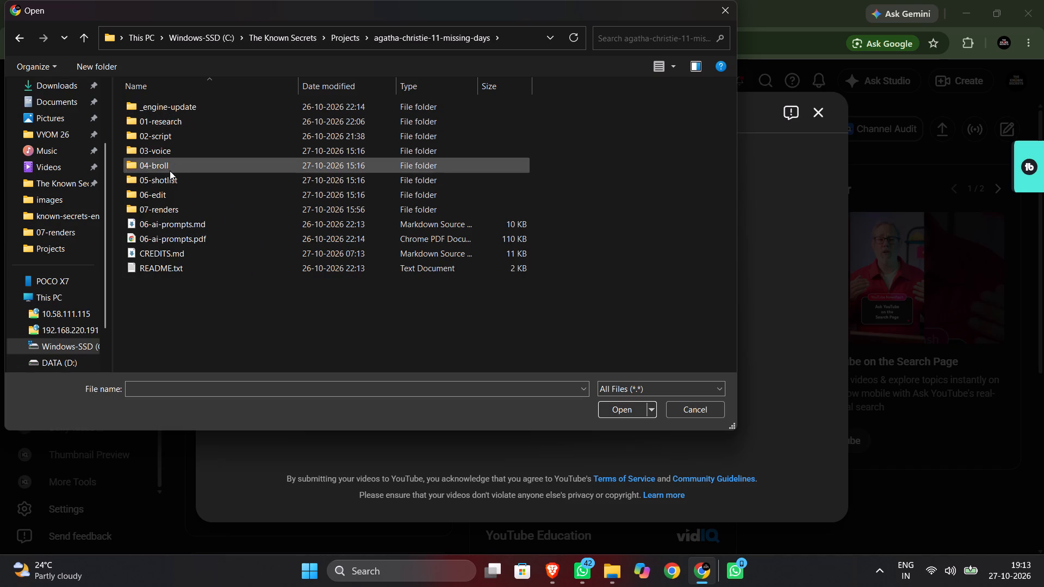
double_click(165, 210)
left_click(160, 132)
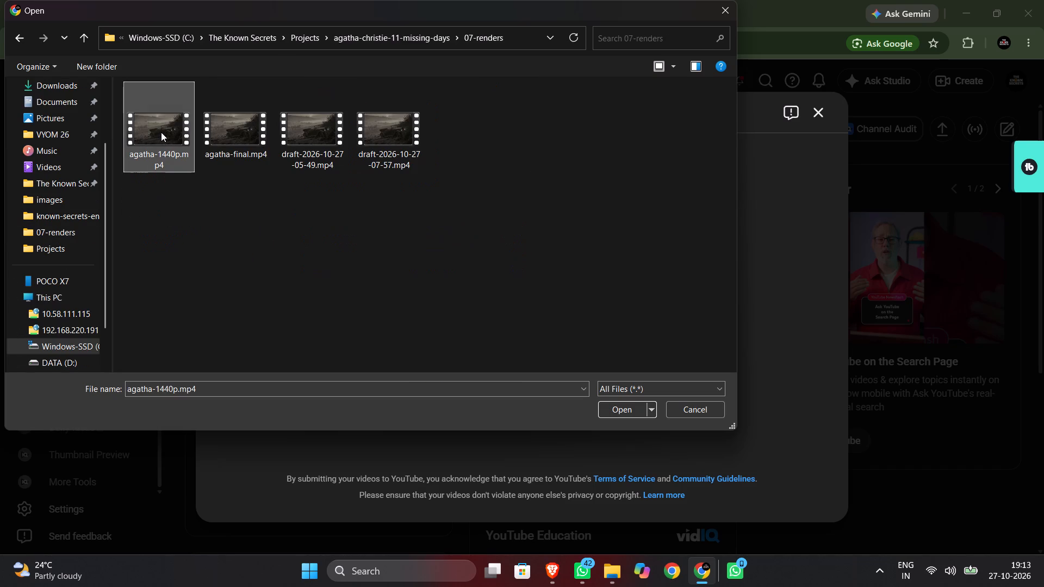
left_click(633, 404)
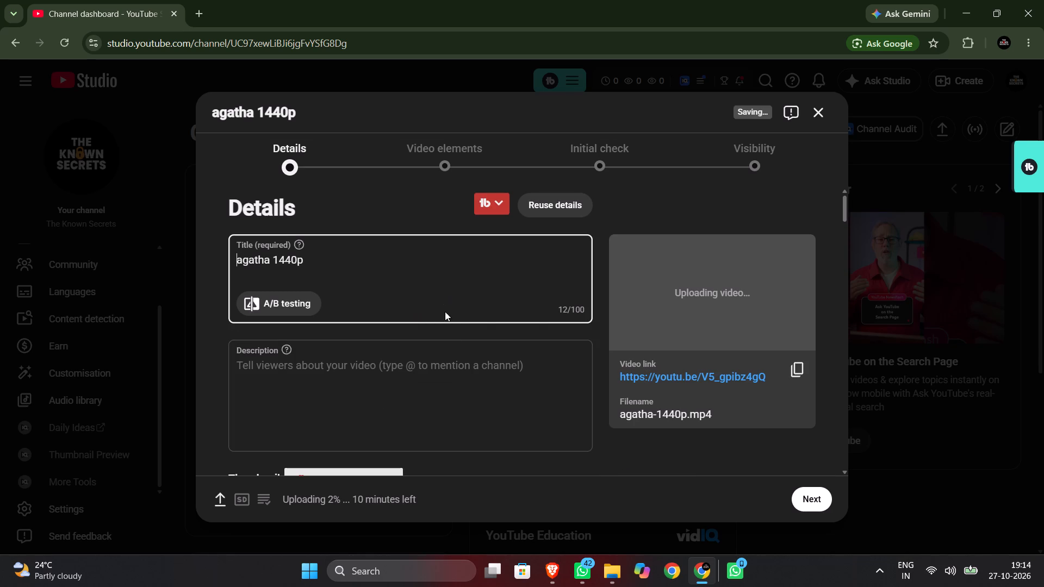
Open A/B testing for the uploaded video, look over the title variants, and set the test type to Title and thumbnail.
left_click_drag(329, 258, 241, 257)
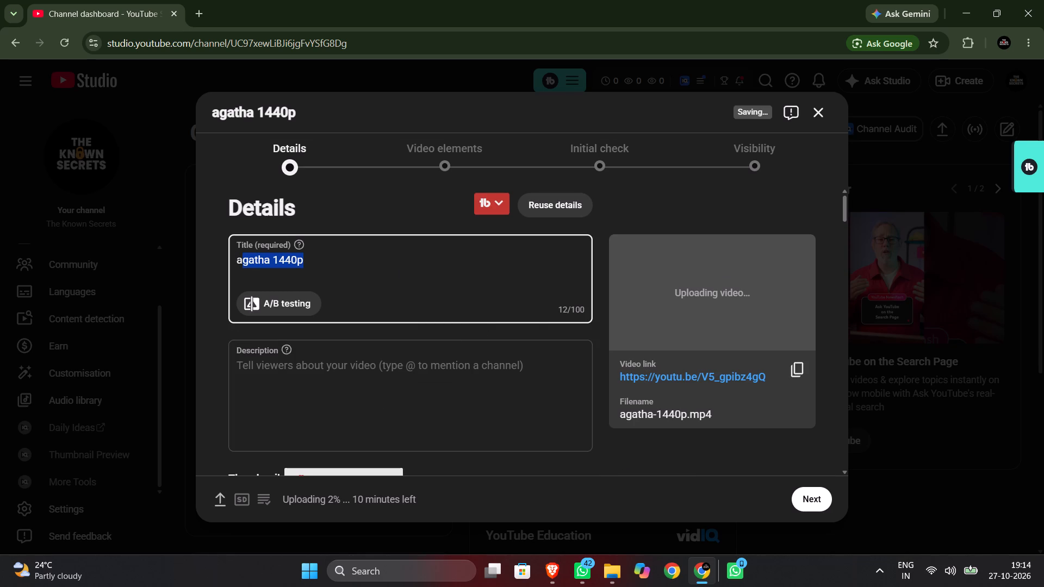
left_click_drag(241, 257, 223, 258)
left_click(283, 302)
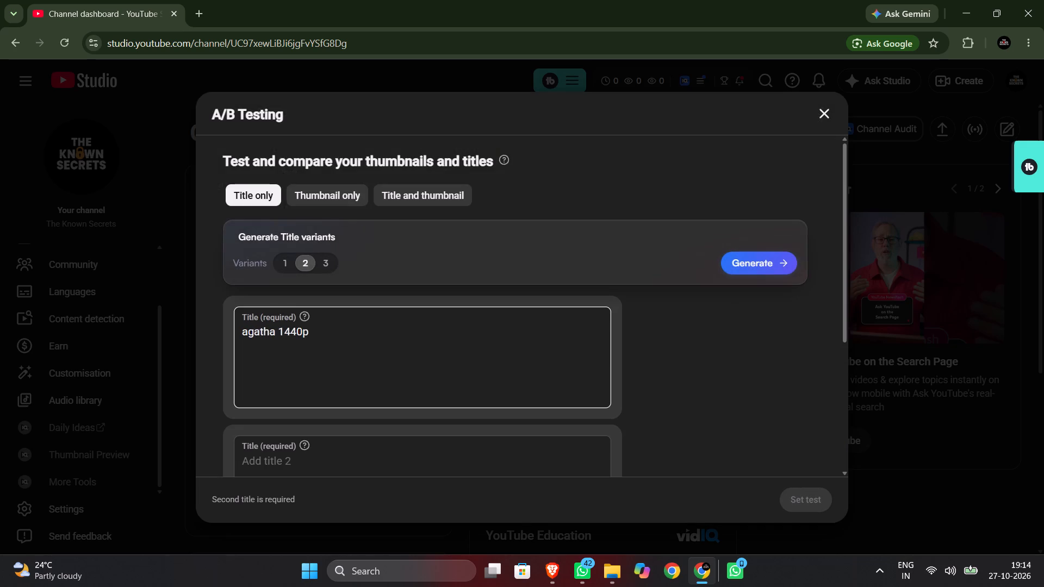
scroll(490, 348, "down", 7)
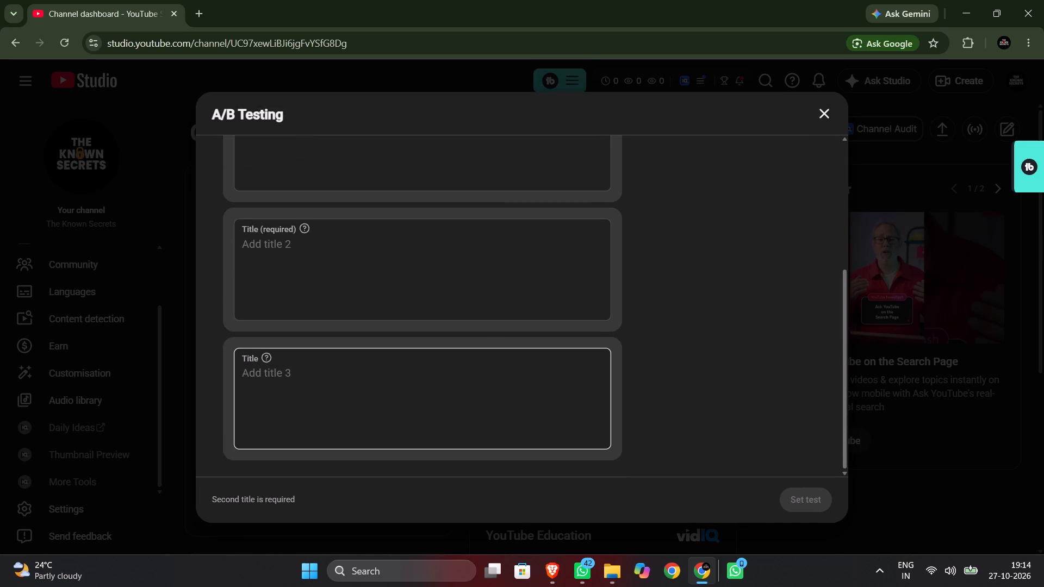
scroll(356, 389, "up", 4)
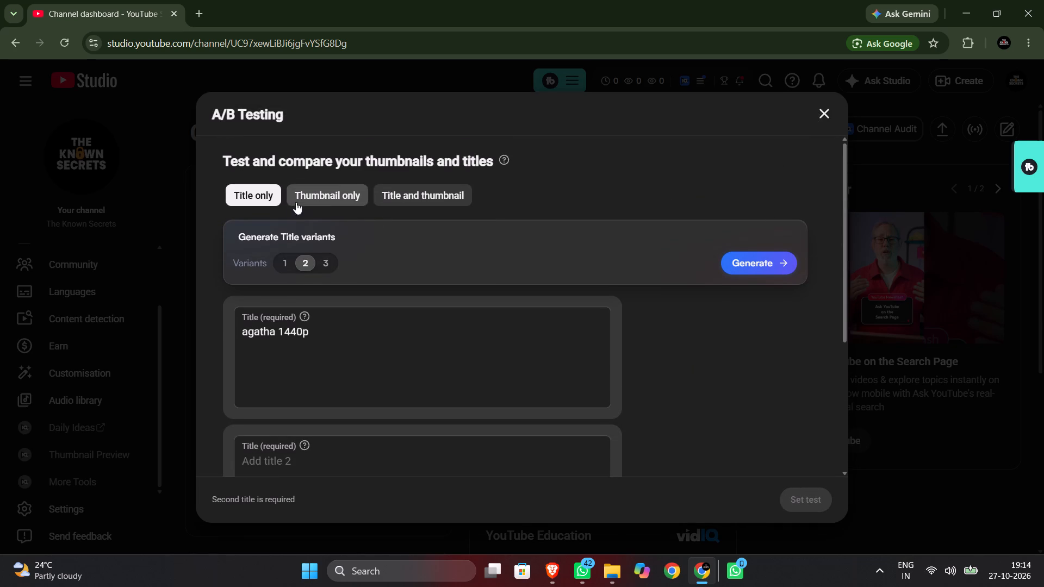
left_click(435, 191)
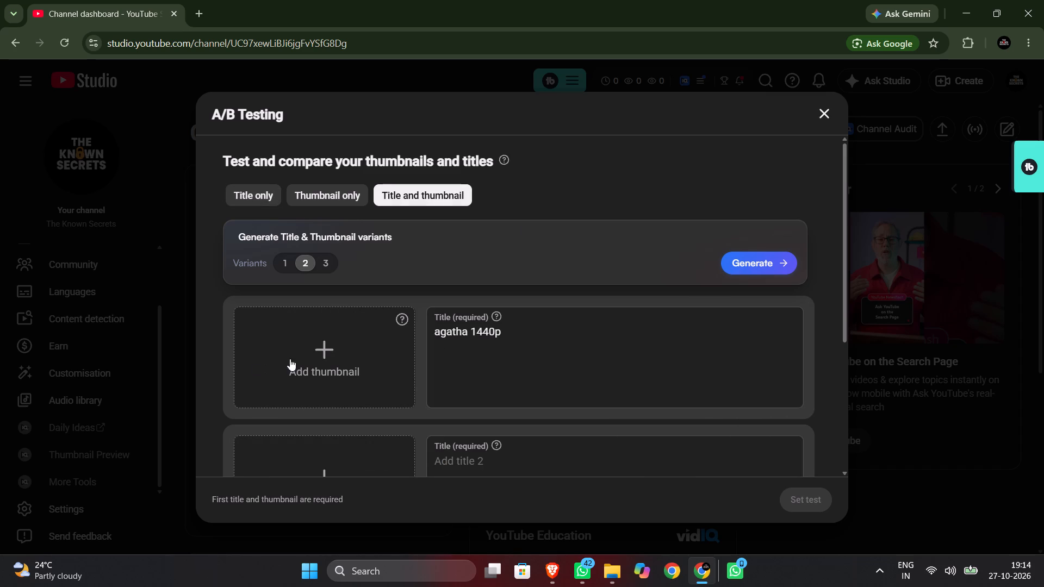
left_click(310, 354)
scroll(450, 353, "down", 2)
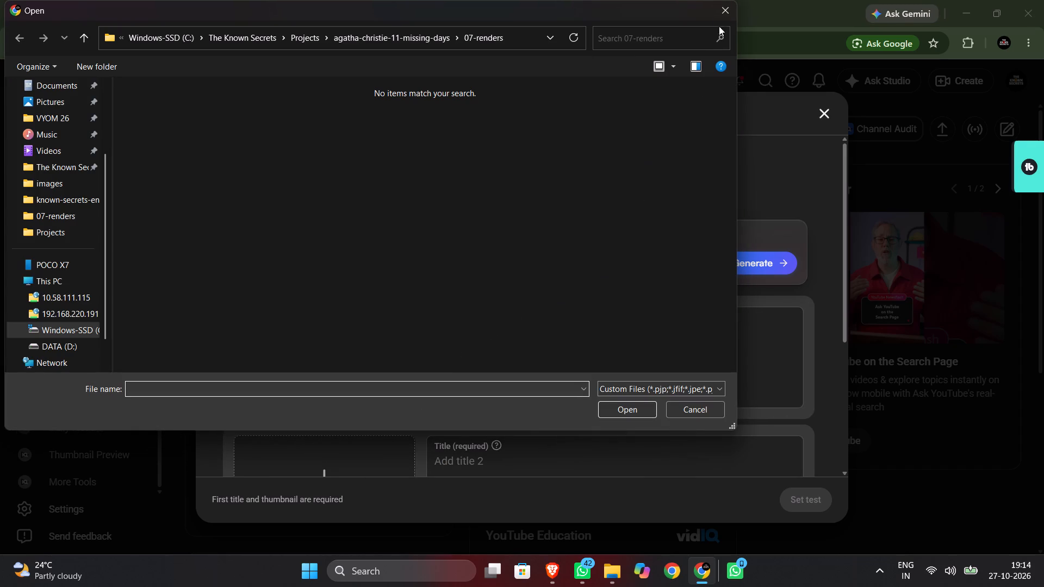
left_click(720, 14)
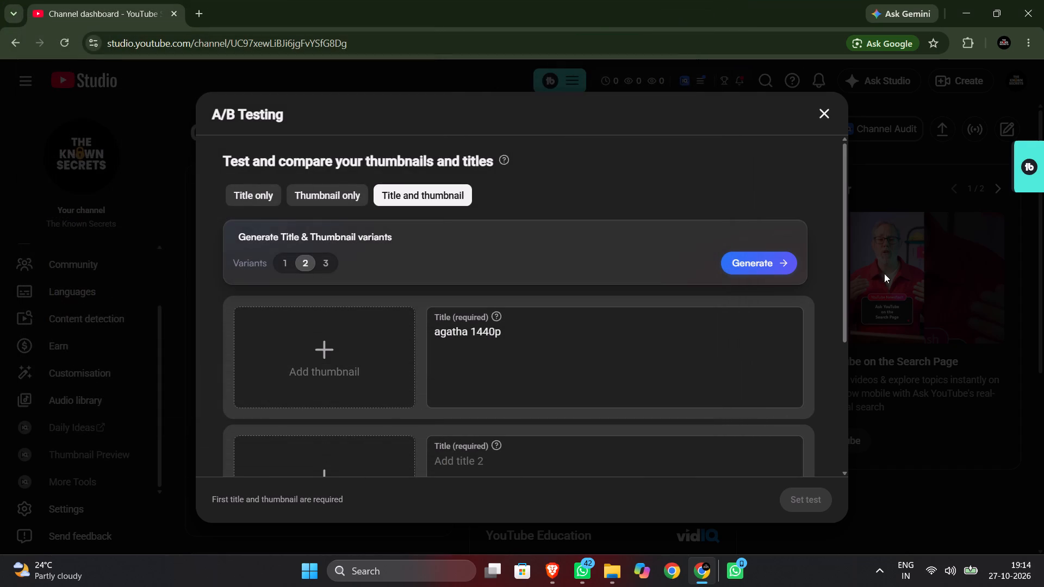
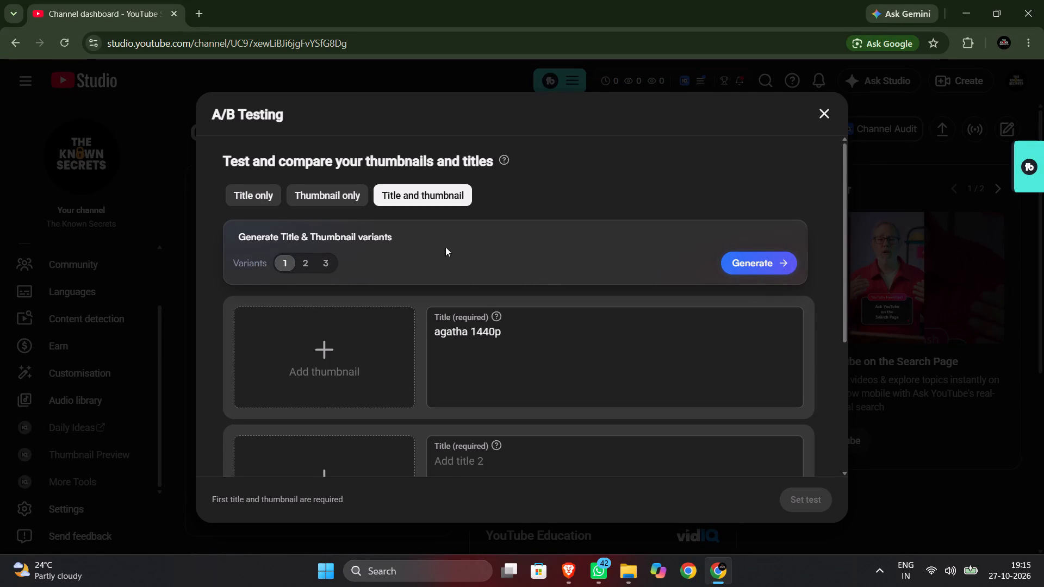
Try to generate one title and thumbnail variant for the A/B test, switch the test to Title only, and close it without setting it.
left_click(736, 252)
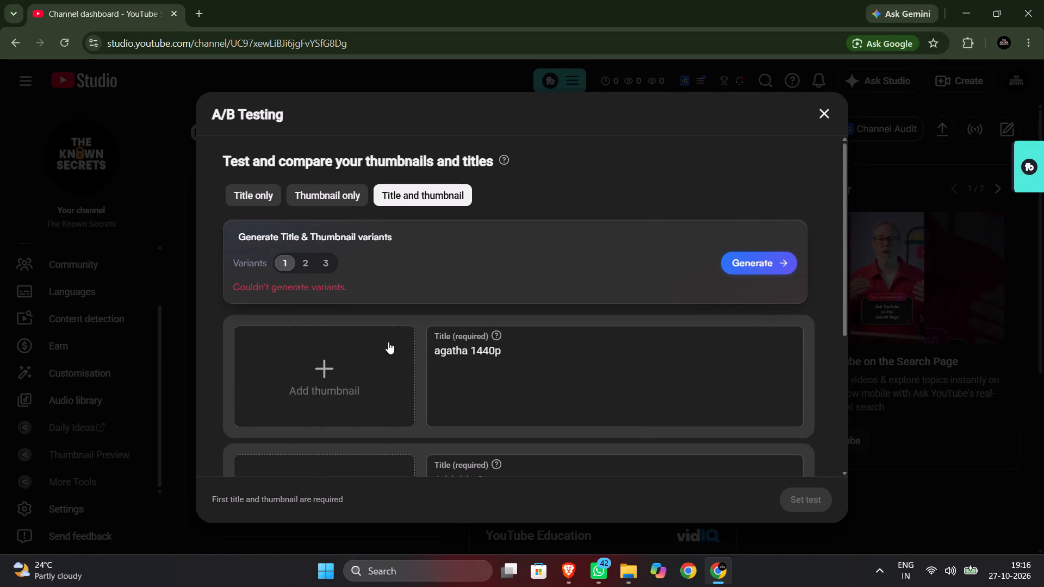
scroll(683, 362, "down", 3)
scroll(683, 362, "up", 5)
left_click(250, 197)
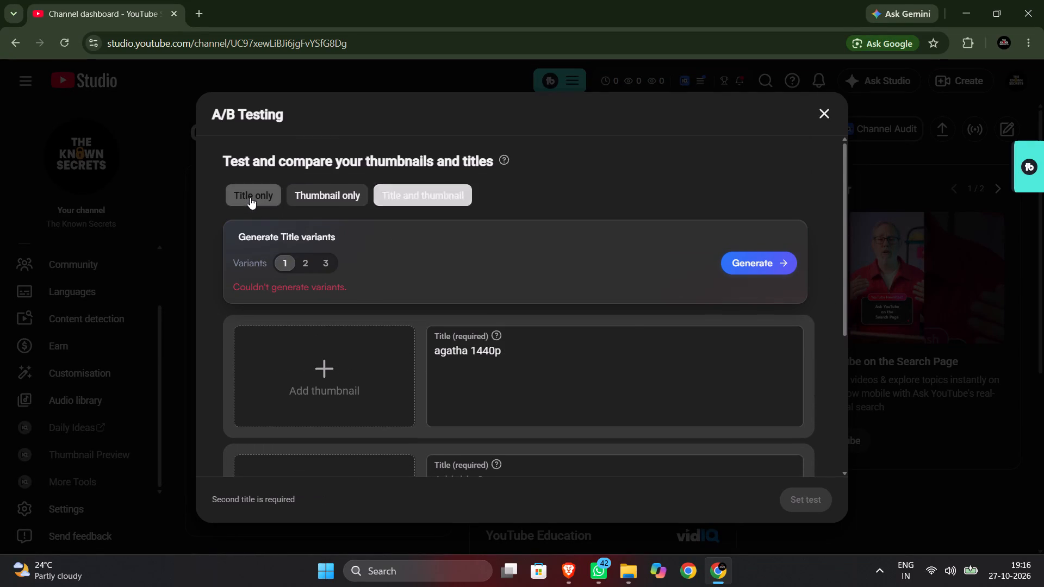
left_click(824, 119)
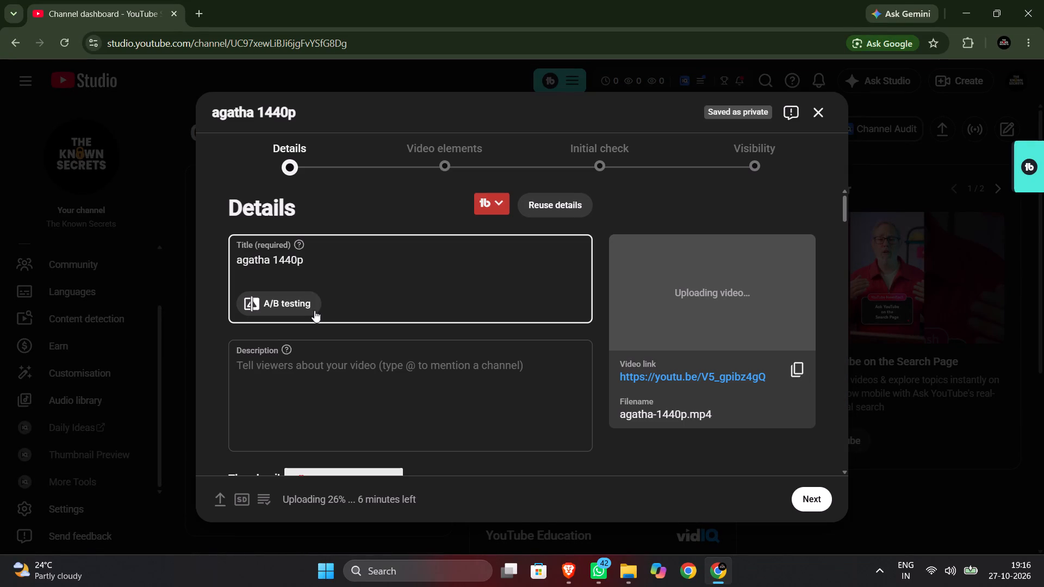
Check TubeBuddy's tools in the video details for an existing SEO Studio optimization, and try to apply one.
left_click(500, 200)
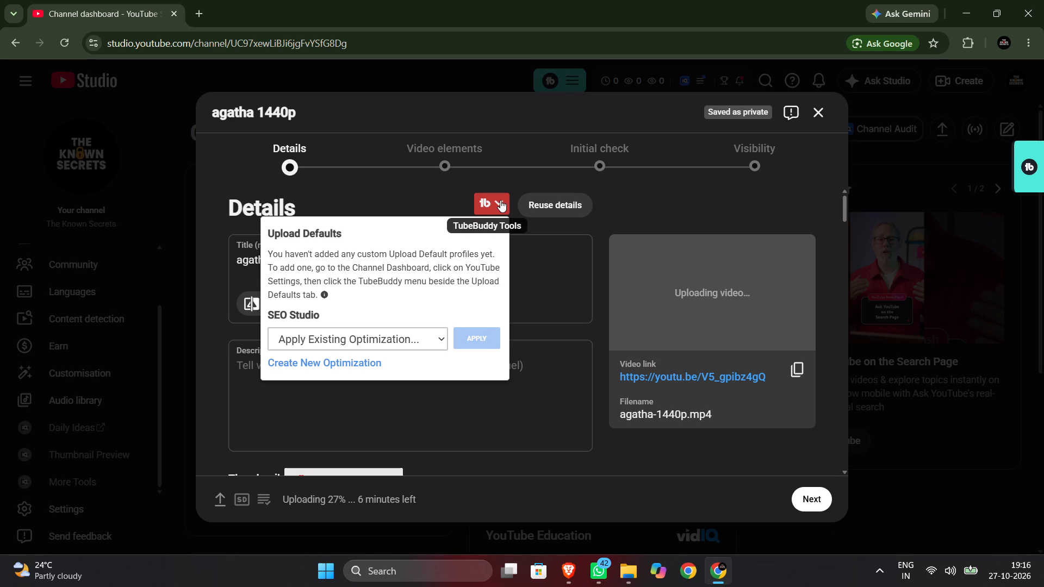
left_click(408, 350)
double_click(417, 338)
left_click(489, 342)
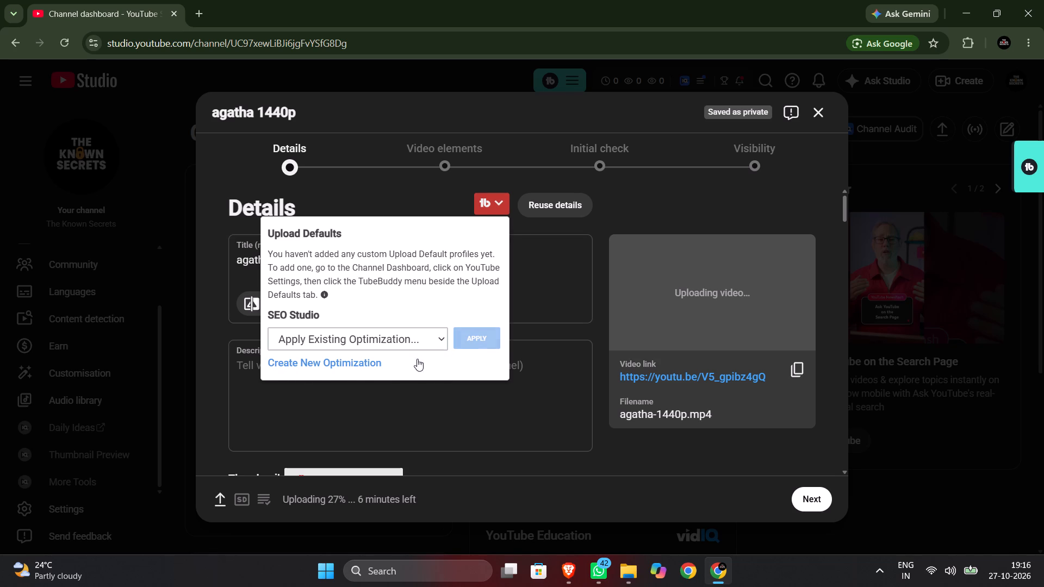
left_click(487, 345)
View the option to reuse details from a previous video, and close it without choosing one.
left_click(592, 200)
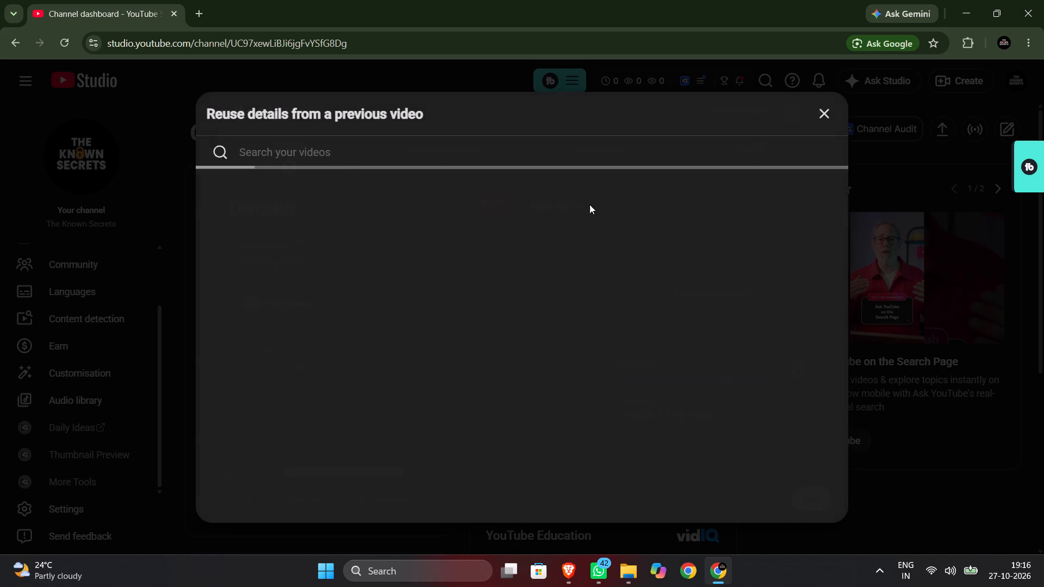
left_click(823, 113)
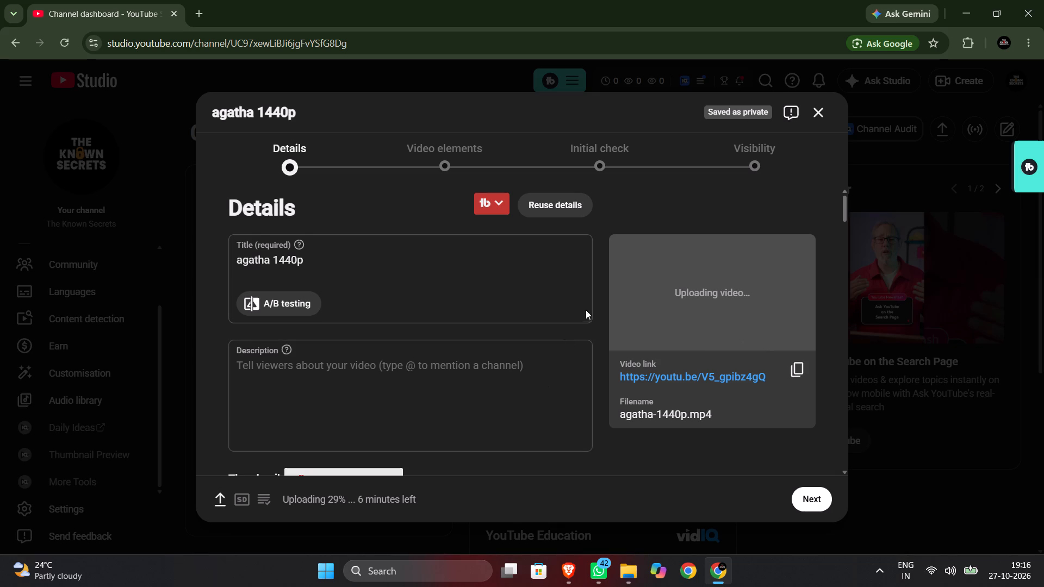
left_click(748, 113)
Look through the uploaded video's details, from thumbnail, playlists and audience to tags, language, licence, remixing and category.
scroll(407, 276, "down", 4)
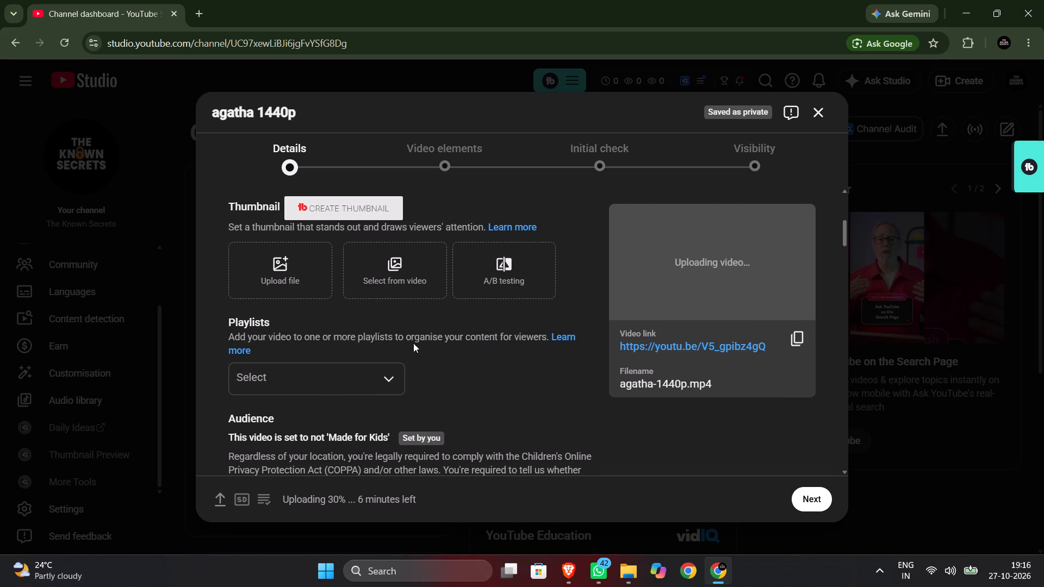
scroll(413, 343, "up", 1)
scroll(477, 375, "down", 5)
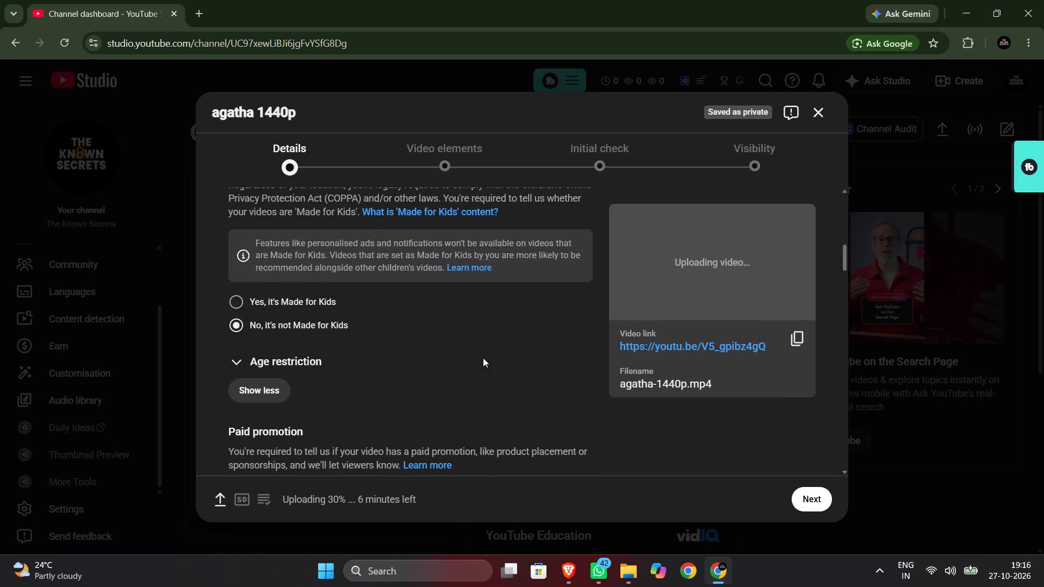
scroll(483, 357, "down", 13)
scroll(440, 327, "down", 11)
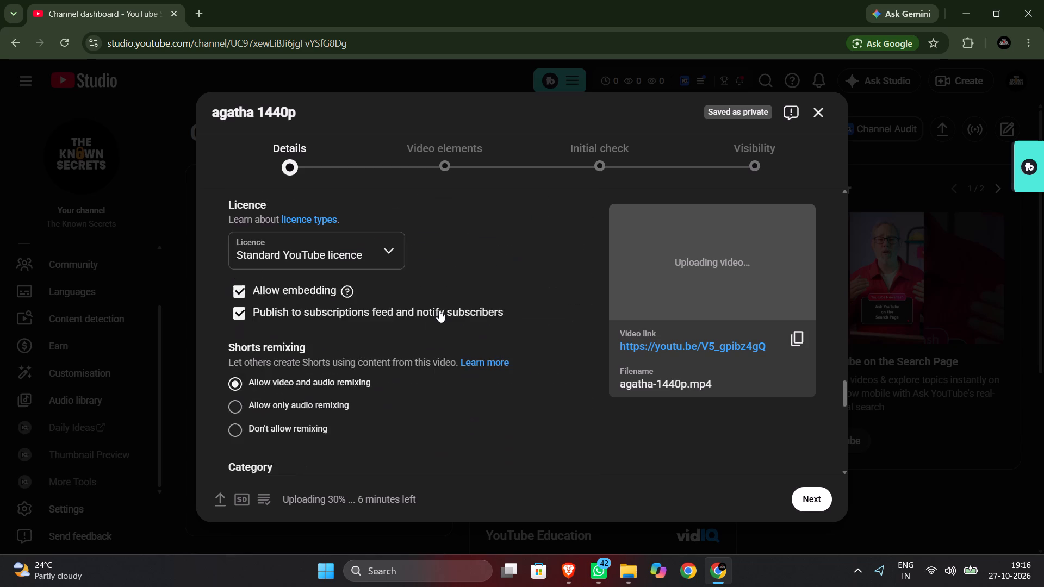
scroll(439, 310, "down", 18)
scroll(468, 305, "up", 14)
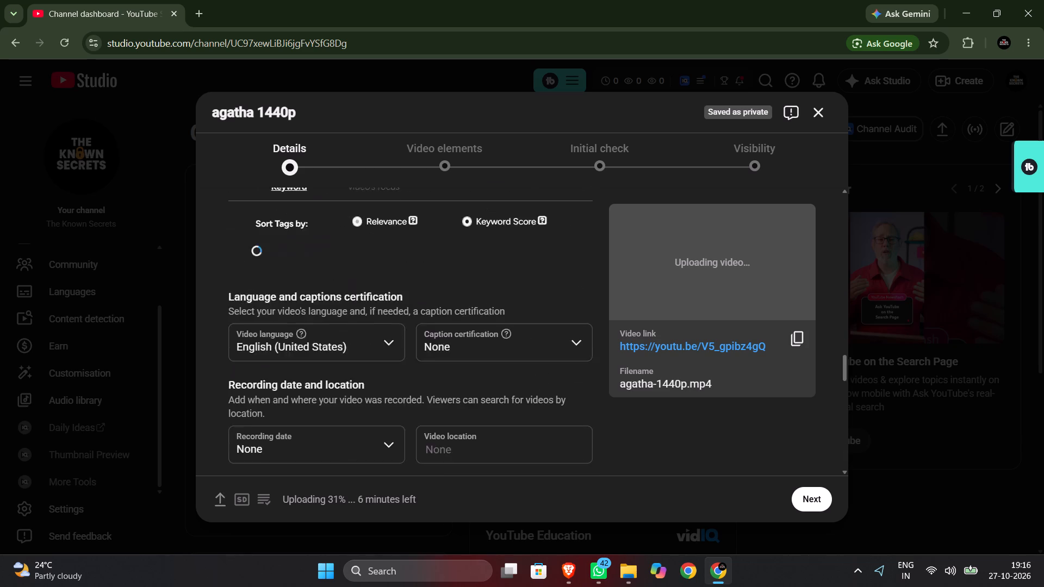
scroll(480, 308, "up", 20)
scroll(480, 308, "up", 19)
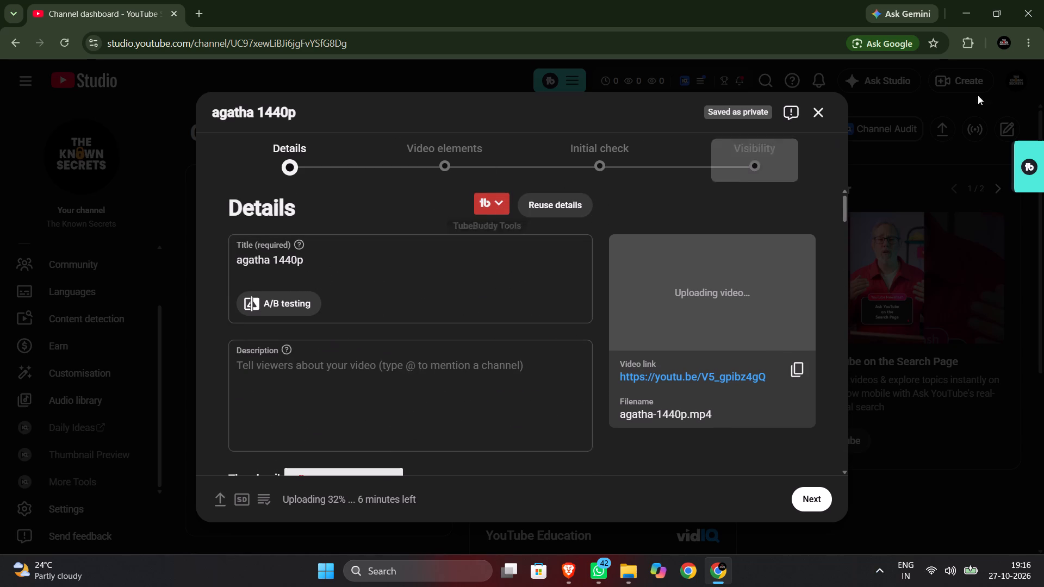
Remove the TubeBuddy for YouTube extension from Chrome.
left_click(968, 48)
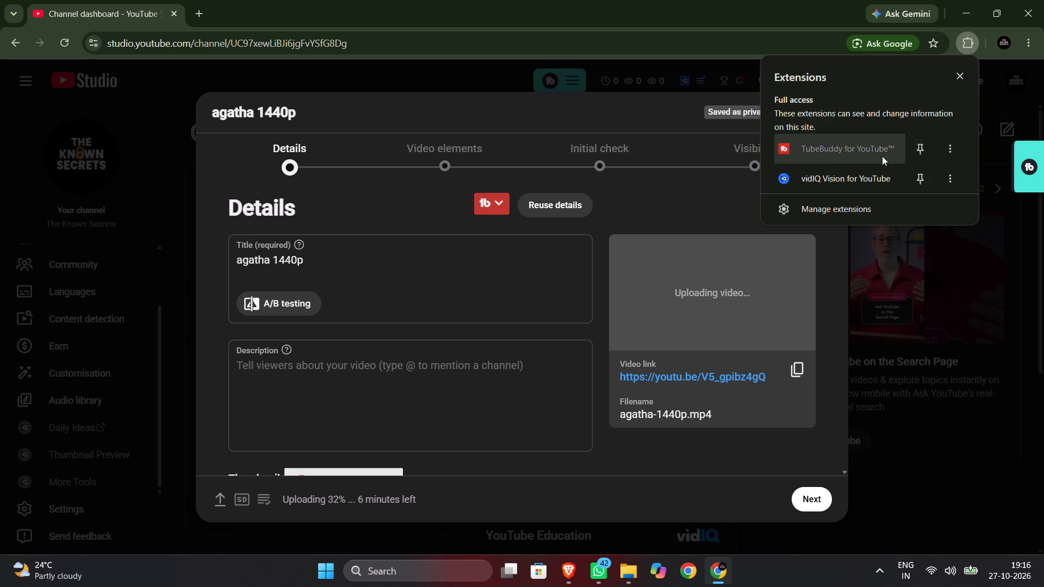
left_click(946, 145)
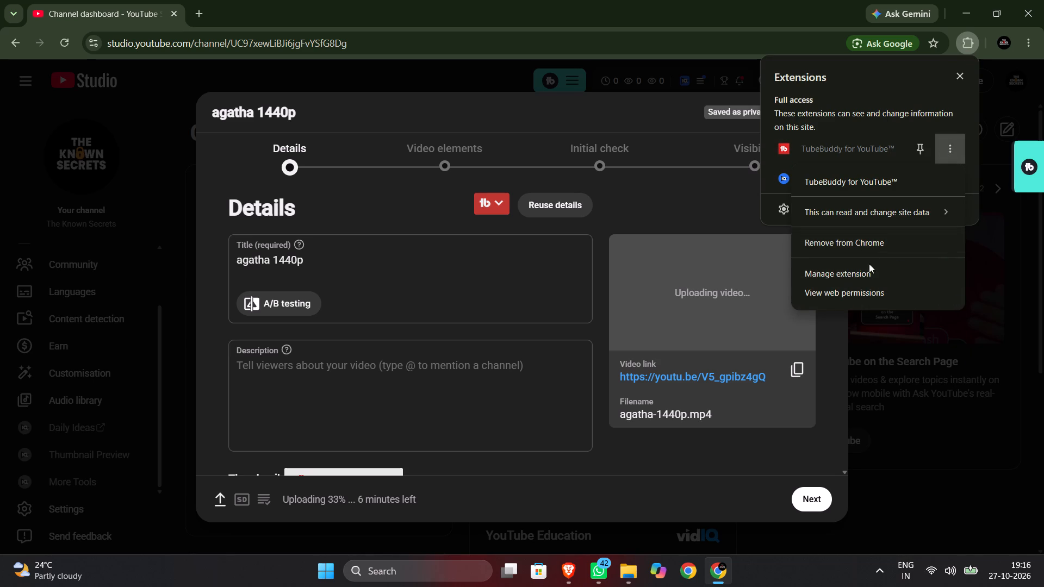
left_click(867, 242)
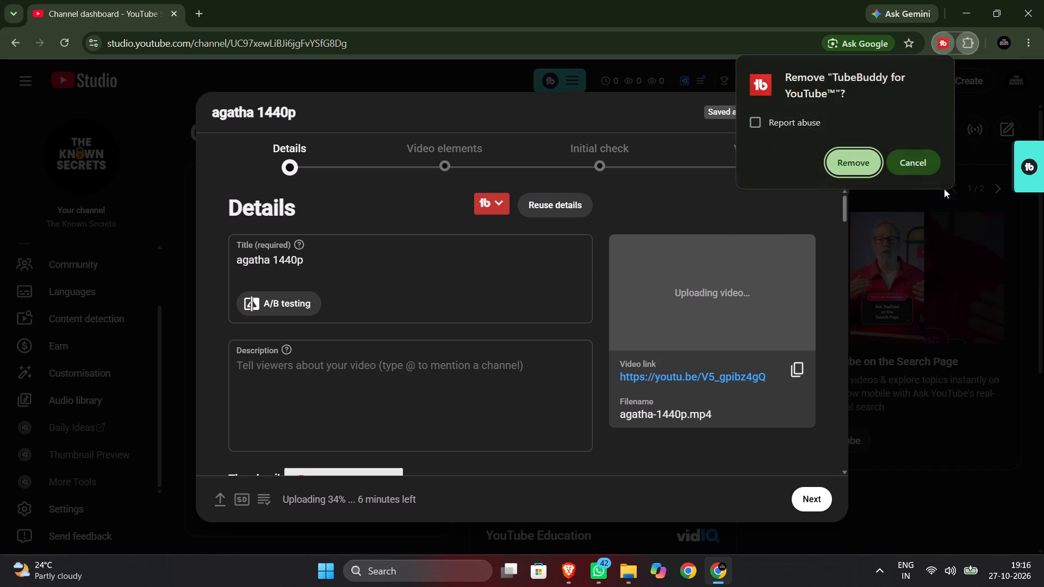
left_click(867, 160)
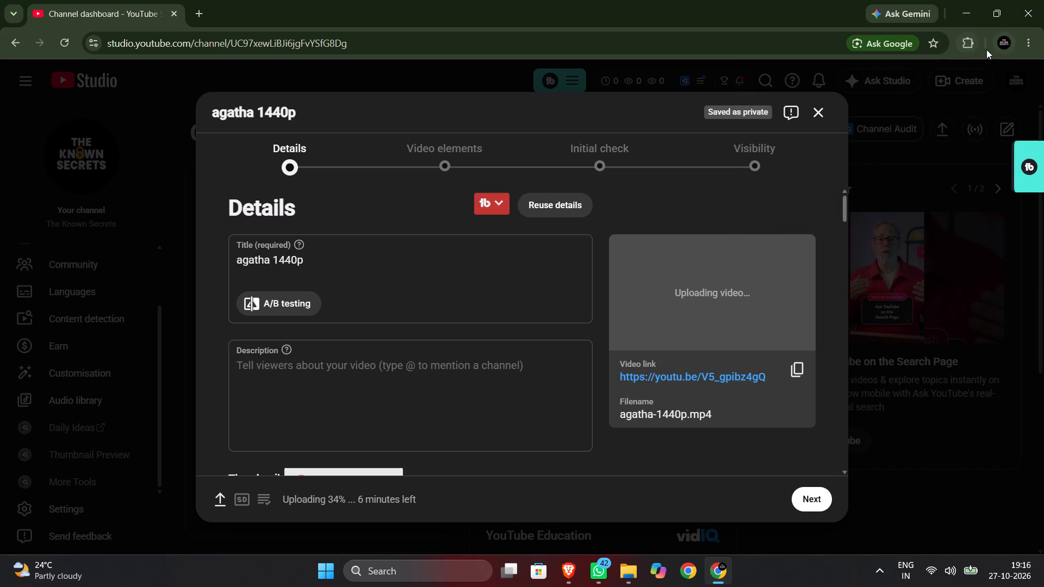
Remove the vidIQ Vision for YouTube extension from Chrome.
left_click(967, 50)
left_click(949, 153)
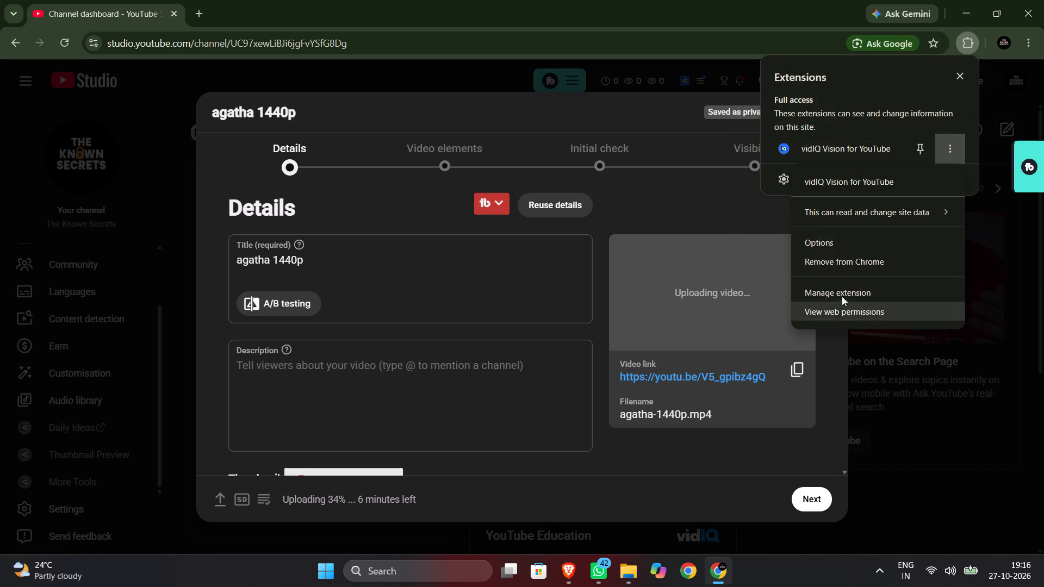
left_click(854, 265)
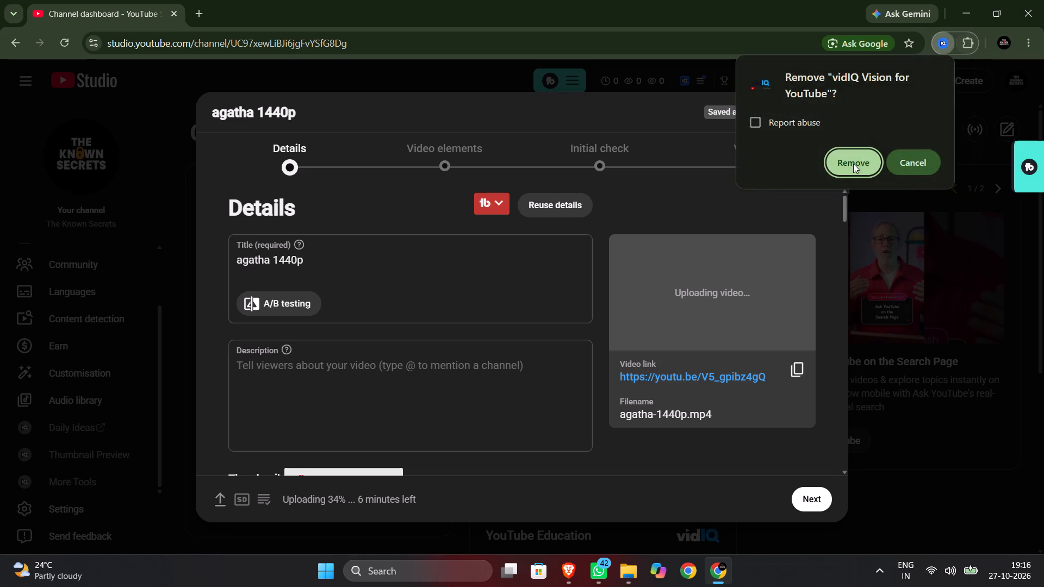
left_click(853, 164)
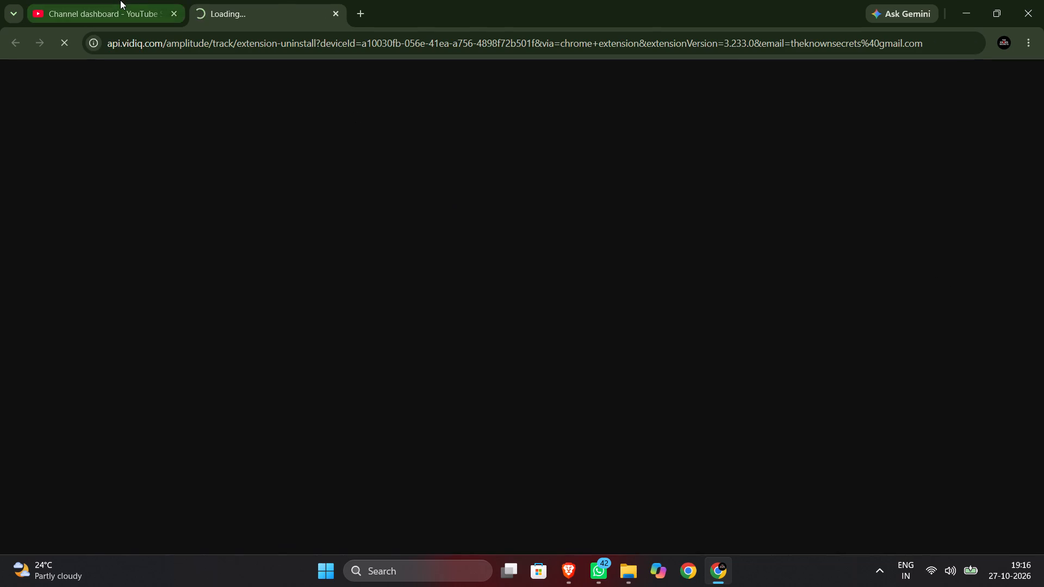
Leave the video upload in YouTube Studio, reload the channel dashboard despite the unfinished upload, and close the vidIQ uninstall survey page.
left_click(120, 0)
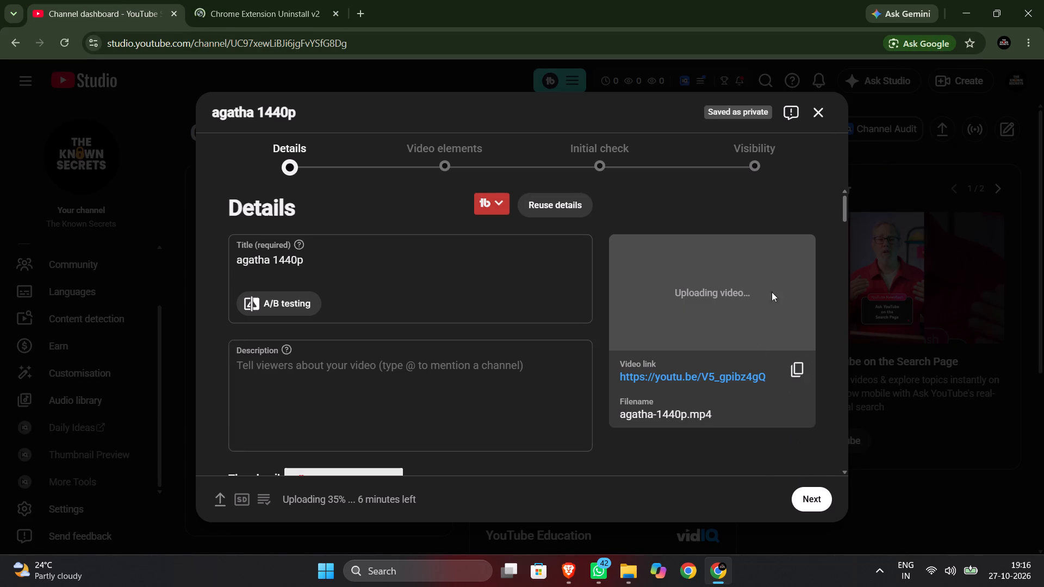
left_click(825, 113)
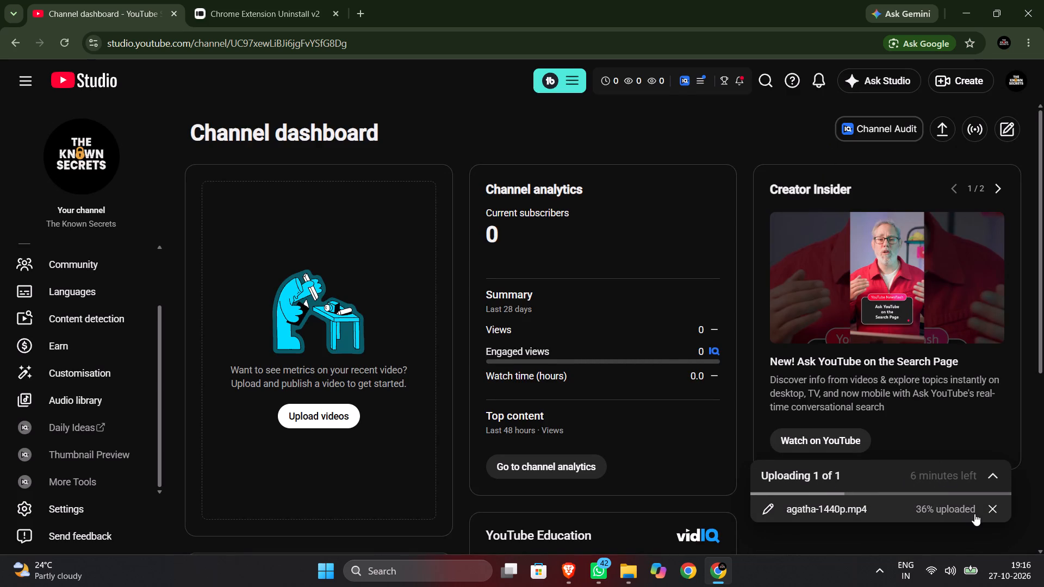
left_click(58, 38)
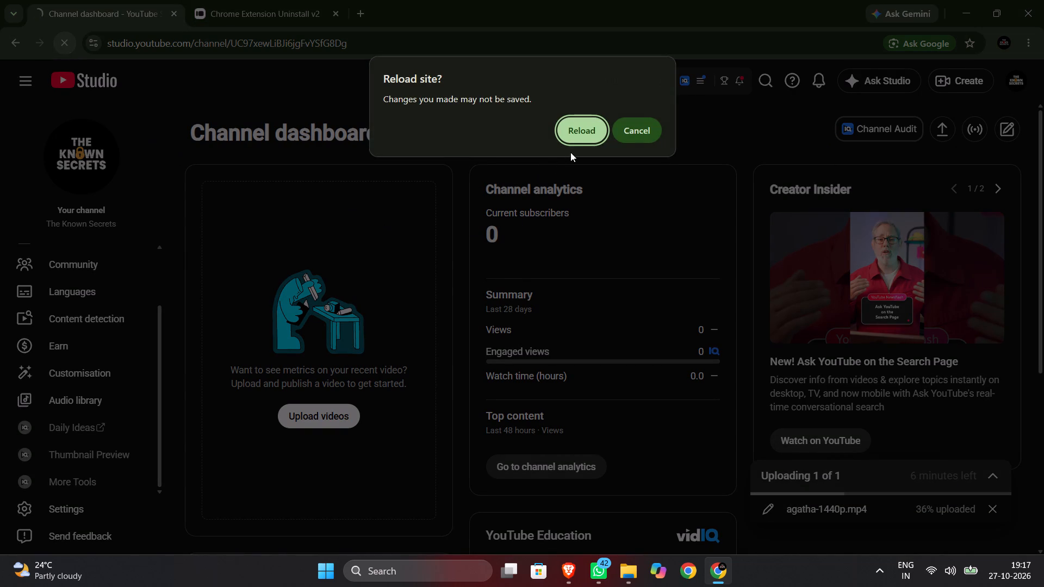
left_click(577, 139)
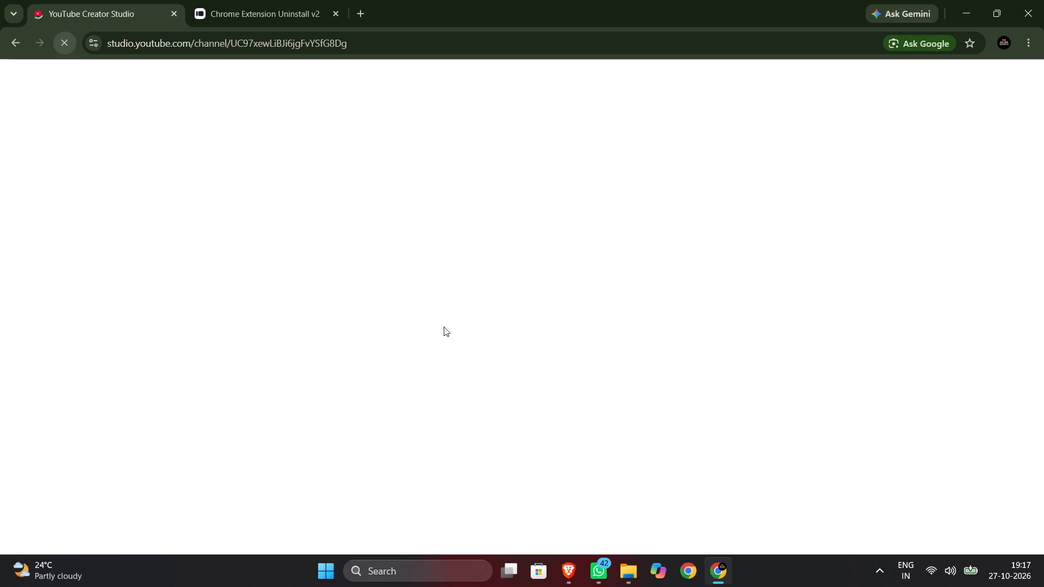
left_click(269, 0)
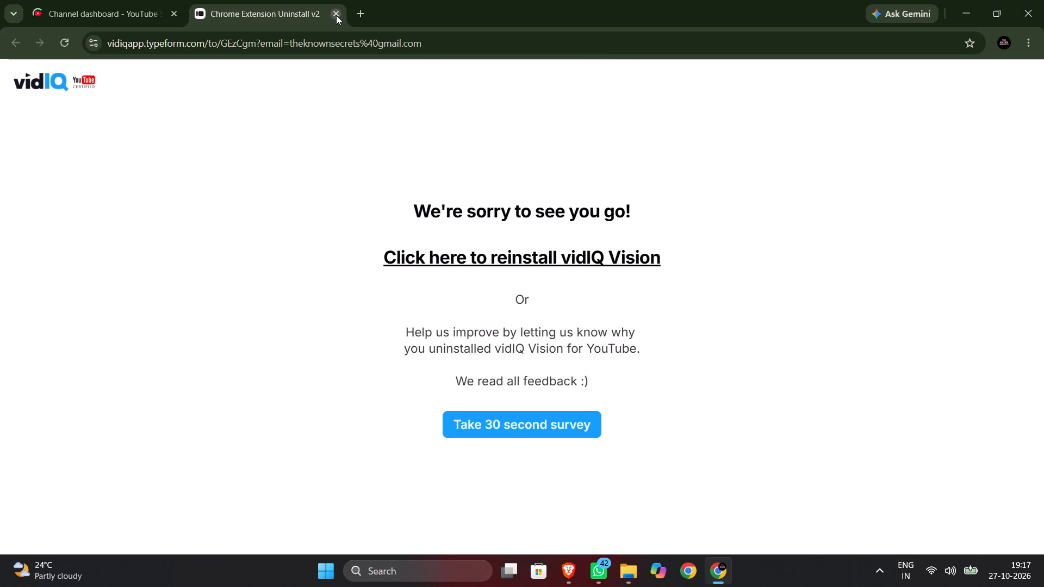
left_click(336, 15)
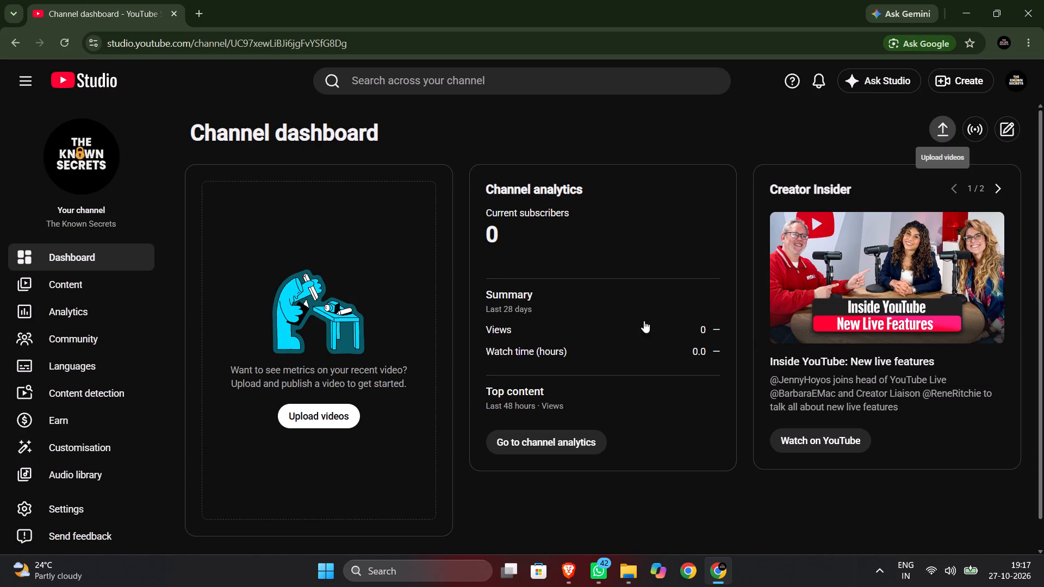
Upload the video agatha-1440p.mp4 from the 07-renders folder of the agatha-christie-11-missing-days project again.
left_click(934, 126)
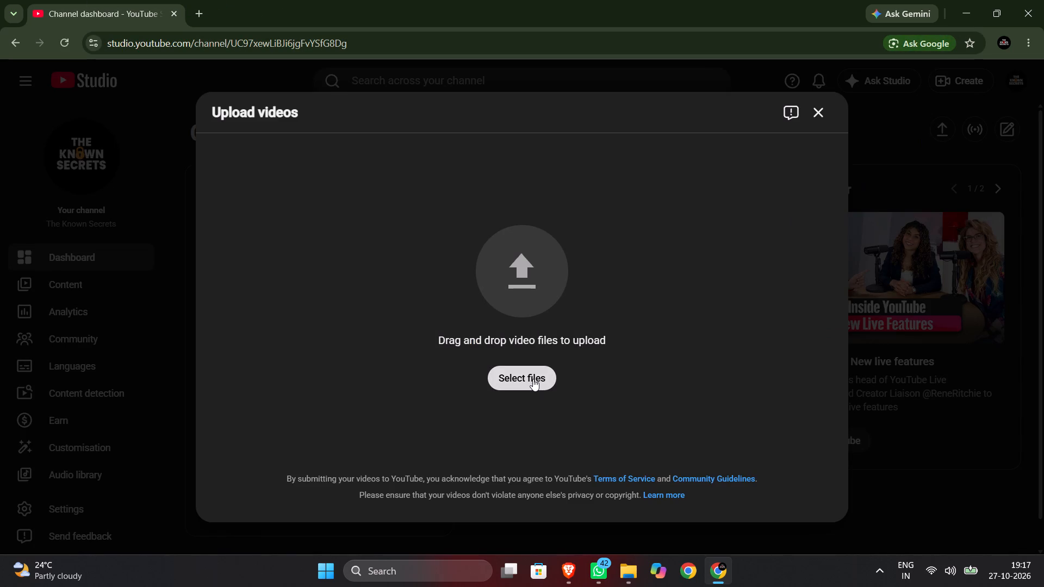
left_click(529, 379)
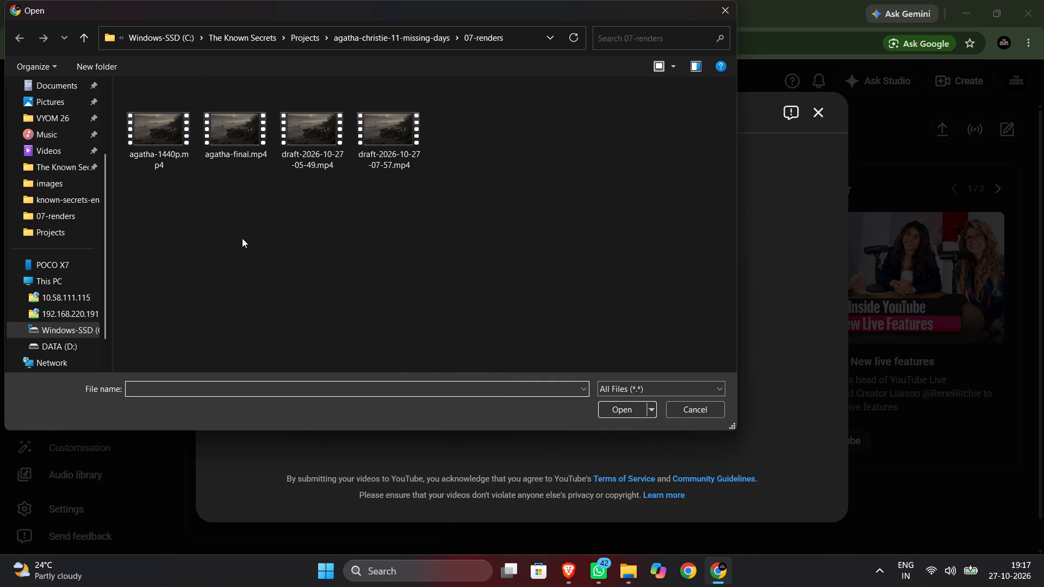
left_click(144, 115)
left_click(626, 404)
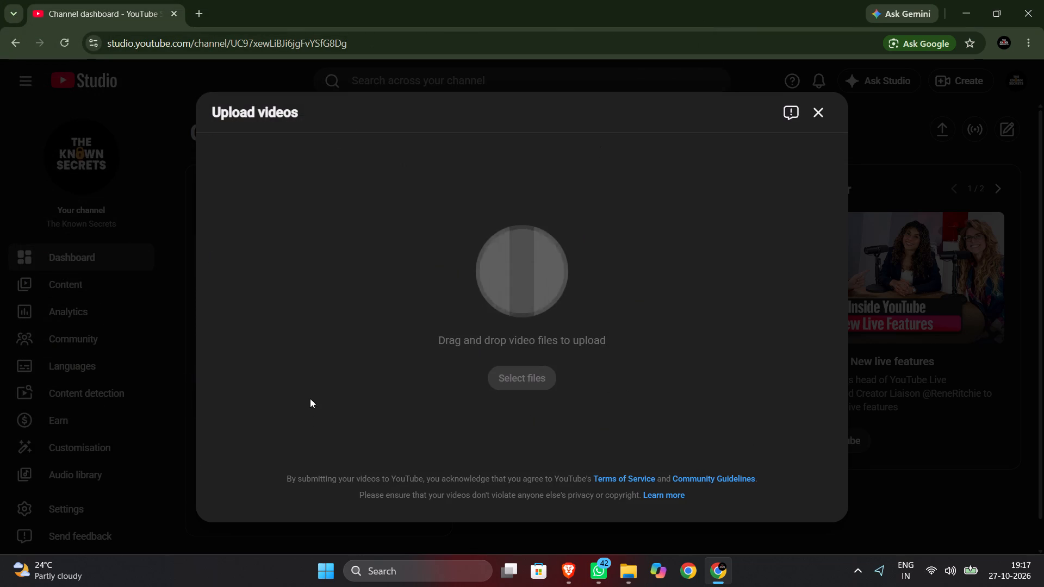
View the Title and thumbnail A/B test form for the new upload, close it, and look over the title, description and thumbnail details.
left_click(270, 296)
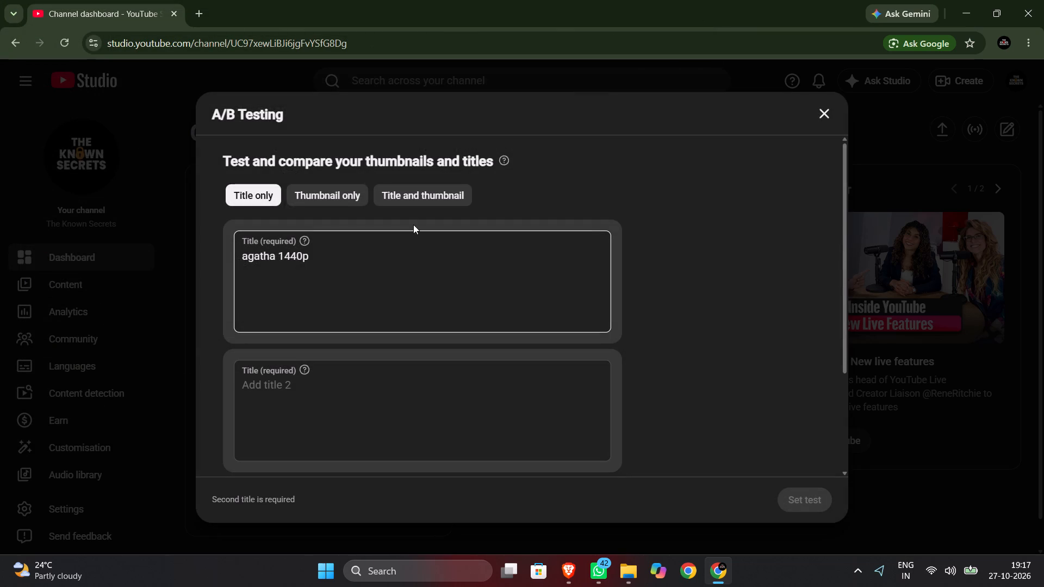
left_click(406, 188)
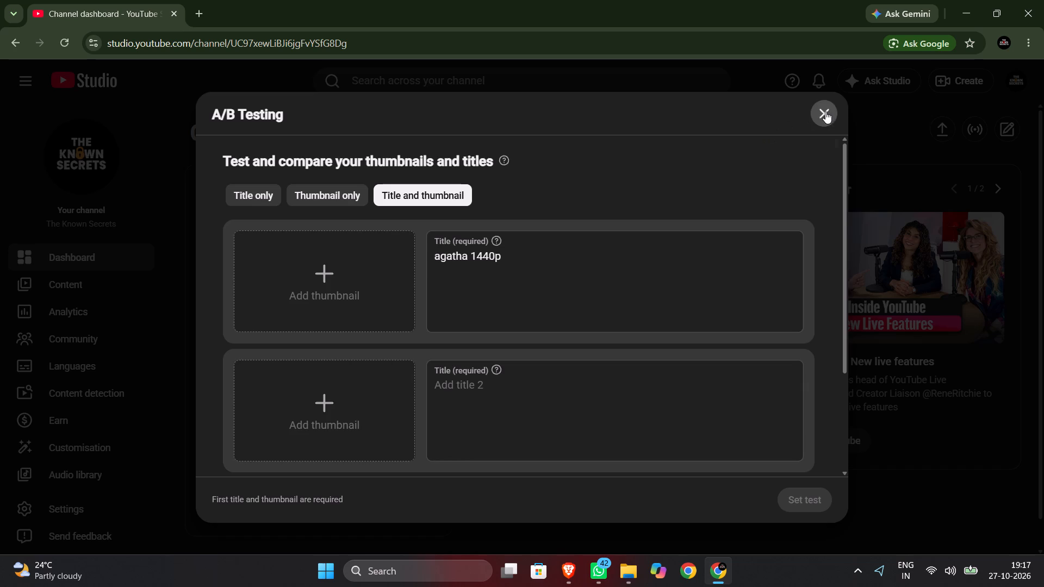
left_click(825, 111)
scroll(332, 316, "down", 4)
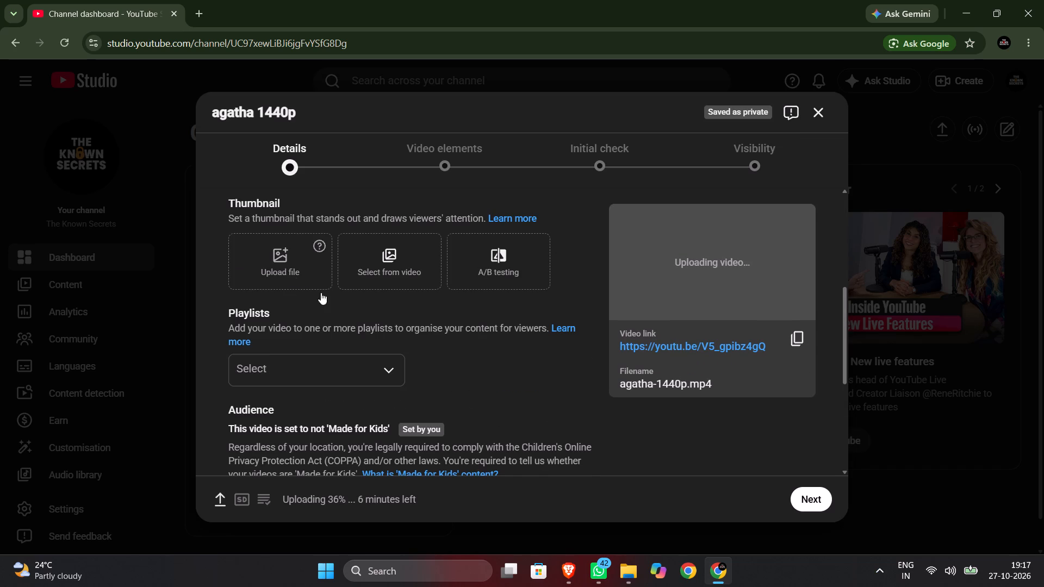
scroll(332, 308, "up", 2)
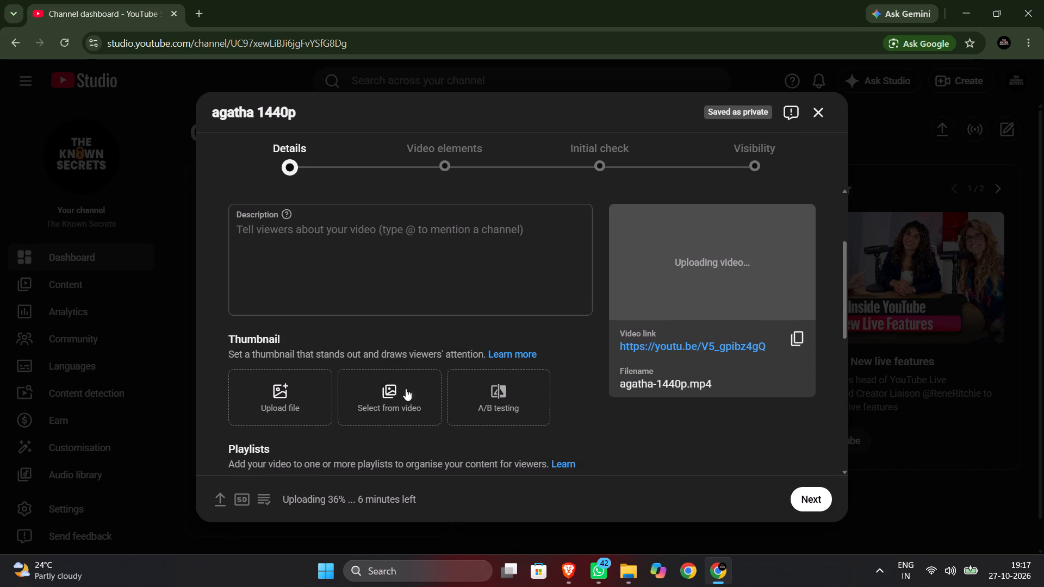
scroll(397, 308, "up", 2)
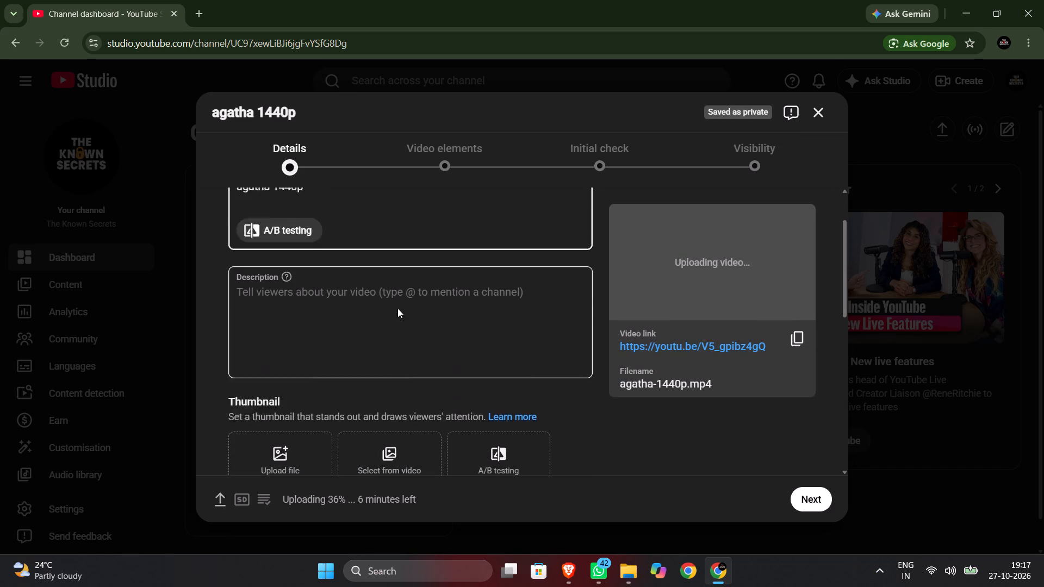
scroll(397, 308, "up", 2)
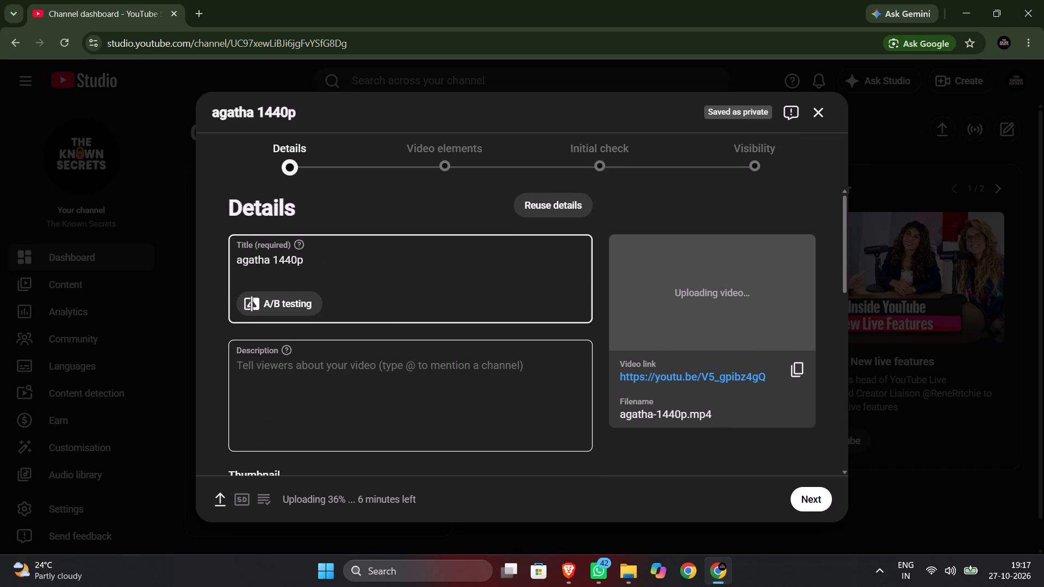
View the reuse-details option for the upload, close it, and look over the title, description and audience details.
left_click(552, 195)
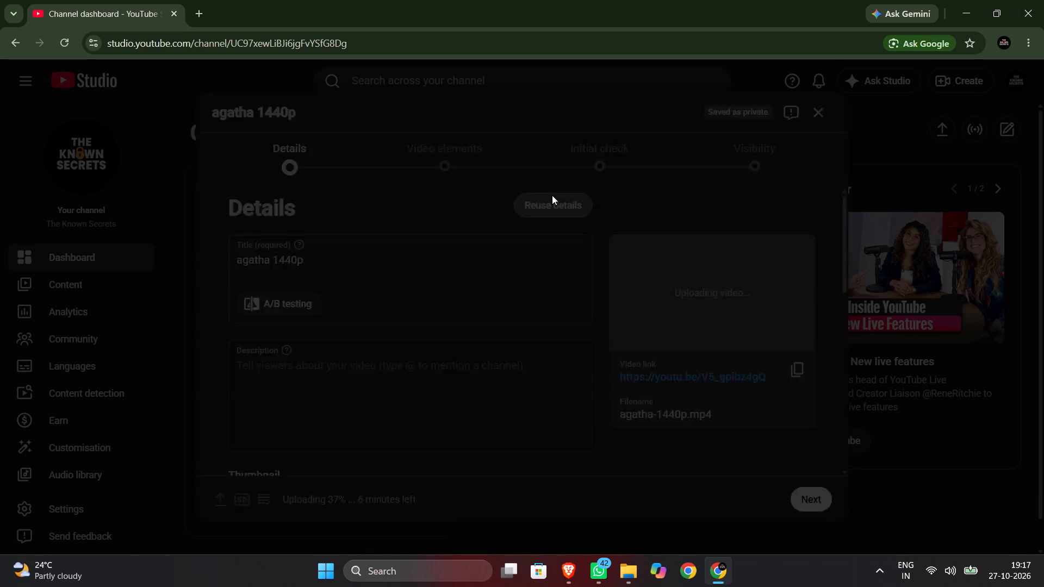
left_click(826, 112)
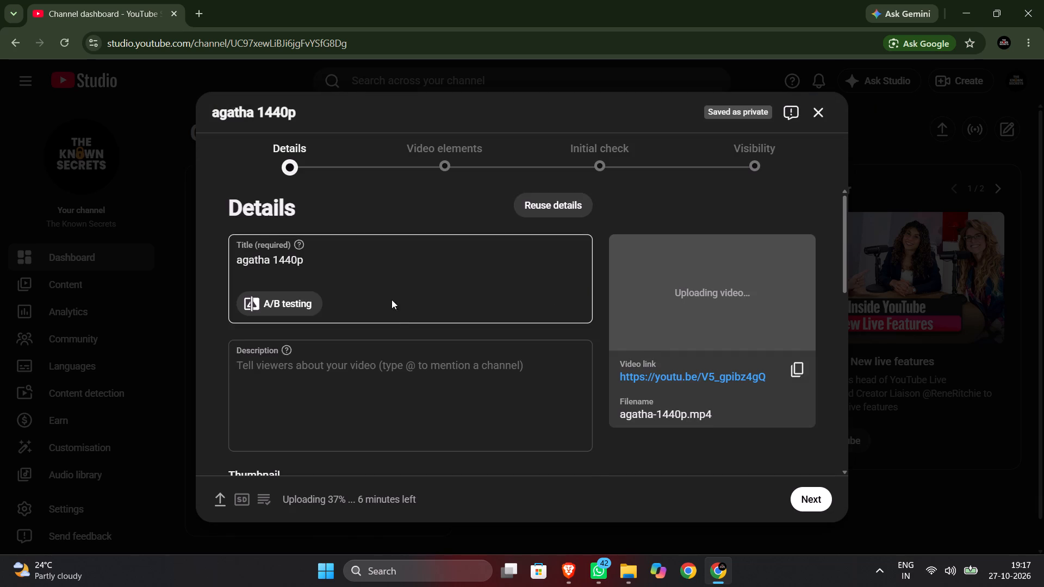
scroll(393, 303, "down", 8)
scroll(371, 327, "up", 2)
left_click_drag(221, 307, 387, 316)
left_click(522, 300)
scroll(487, 364, "down", 1)
scroll(316, 384, "down", 3)
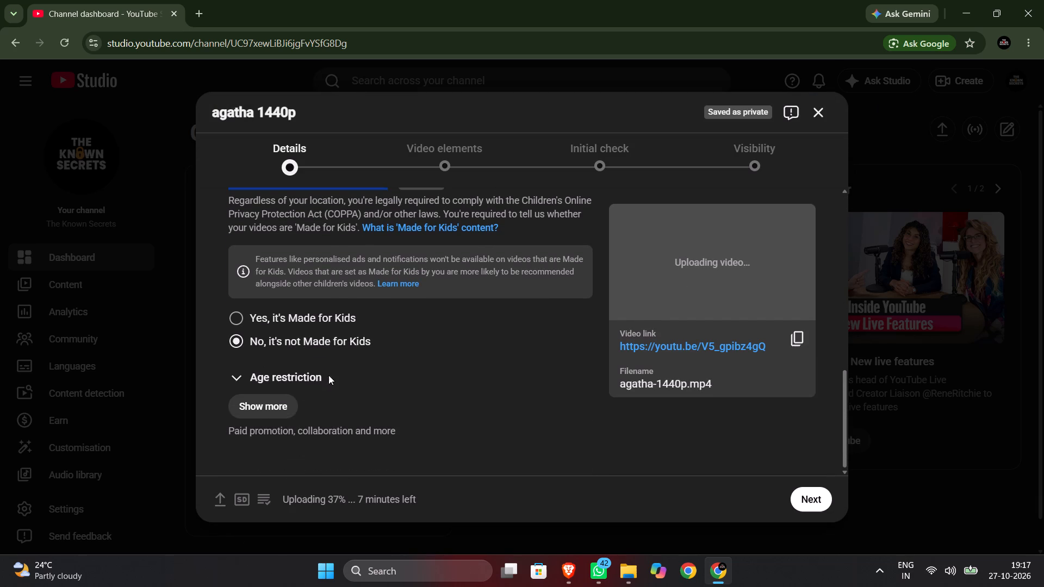
Expand the additional video settings and declare that the video doesn't include paid promotion.
left_click(248, 408)
scroll(338, 409, "down", 2)
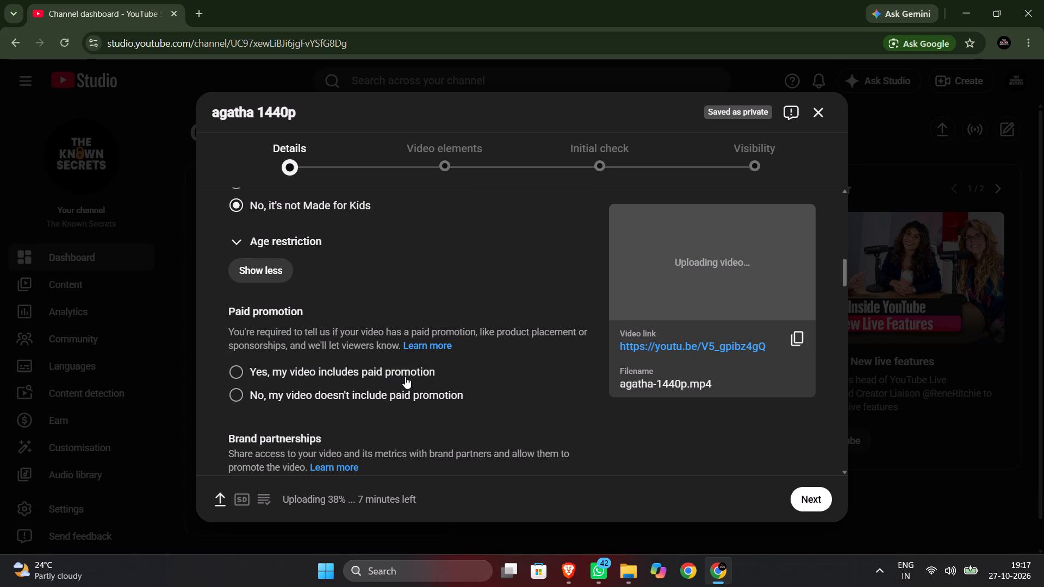
scroll(369, 392, "up", 2)
scroll(488, 417, "down", 4)
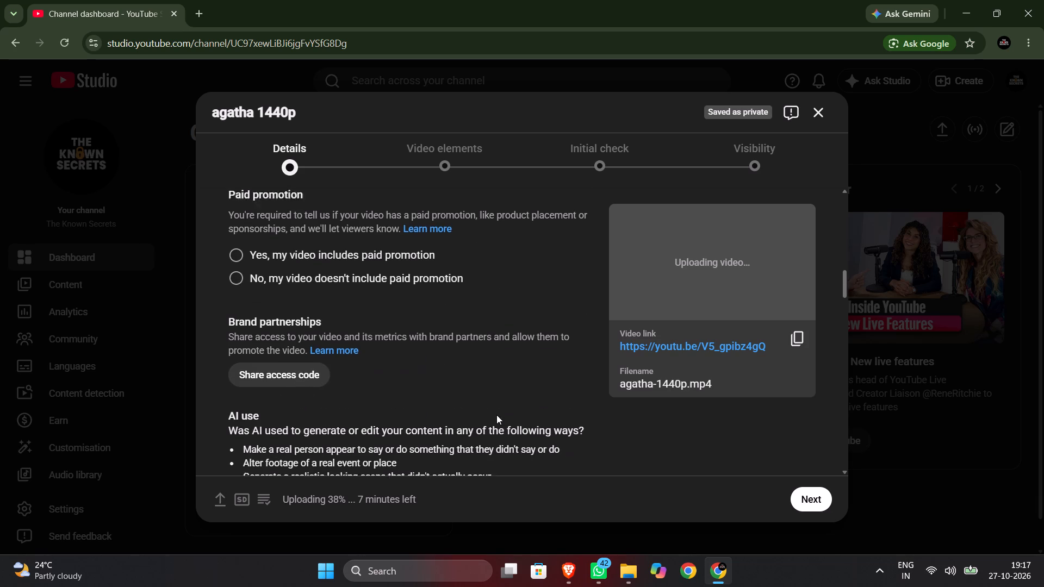
scroll(371, 344, "up", 2)
left_click(299, 398)
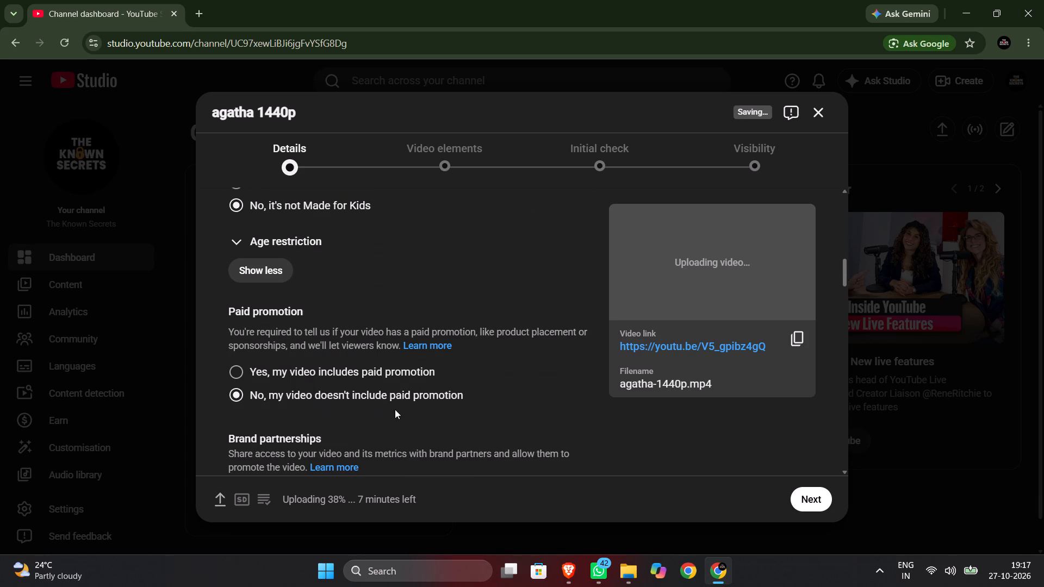
Read the AI use criteria and answer Yes to whether AI was used to generate or edit the content.
scroll(459, 398, "down", 2)
scroll(323, 378, "down", 3)
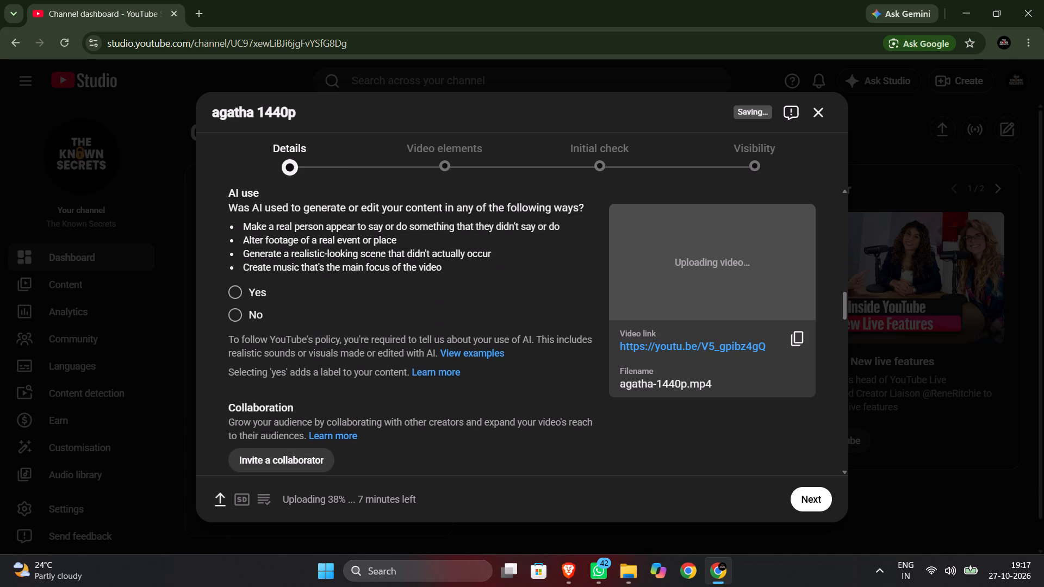
scroll(277, 294, "up", 1)
left_click_drag(223, 257, 343, 296)
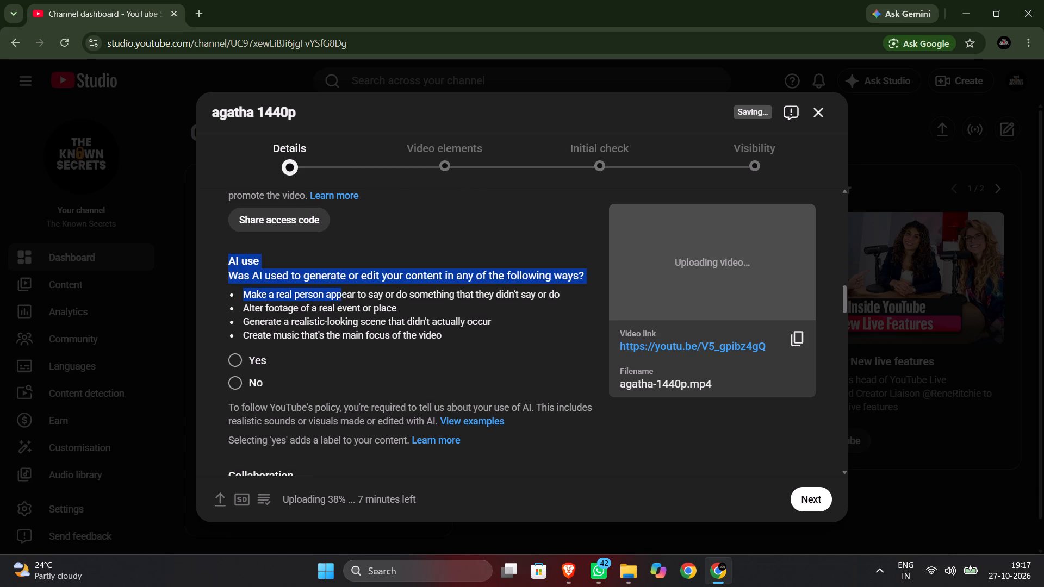
left_click_drag(343, 296, 371, 283)
left_click(319, 292)
left_click_drag(313, 281, 406, 280)
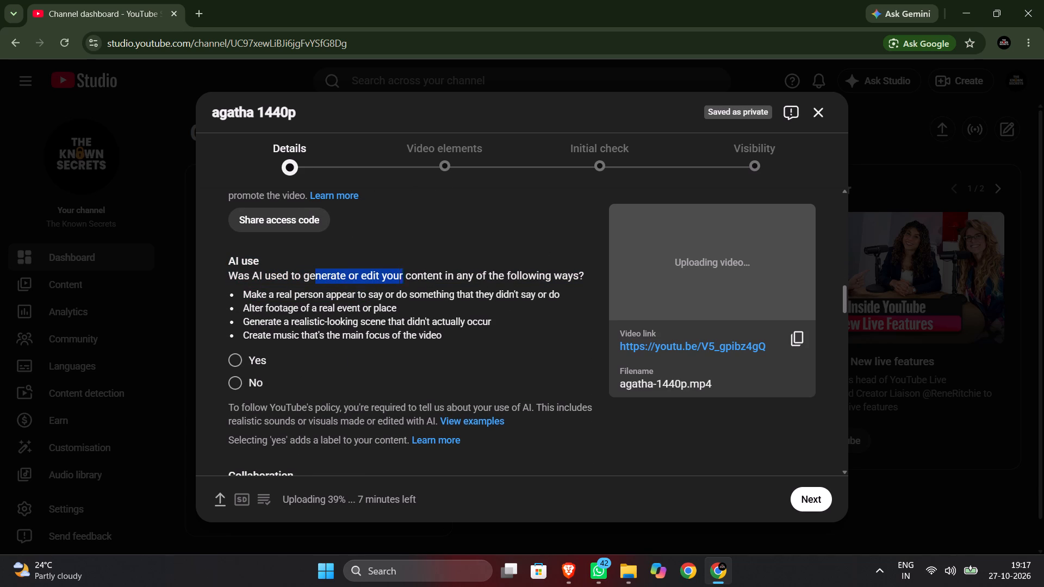
left_click_drag(406, 280, 429, 280)
left_click_drag(432, 280, 534, 281)
left_click_drag(250, 297, 551, 304)
left_click(511, 317)
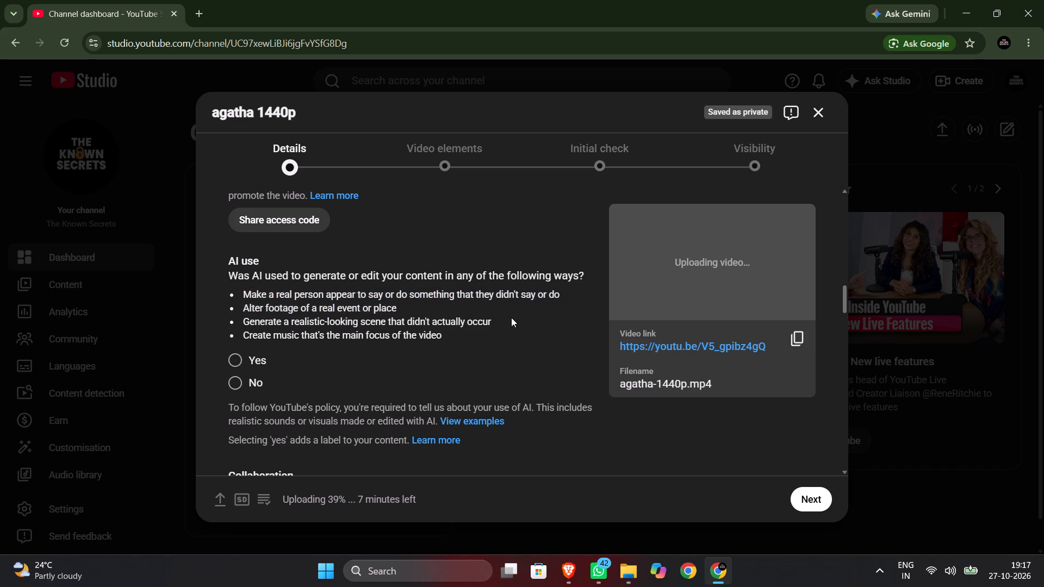
left_click_drag(248, 334, 454, 338)
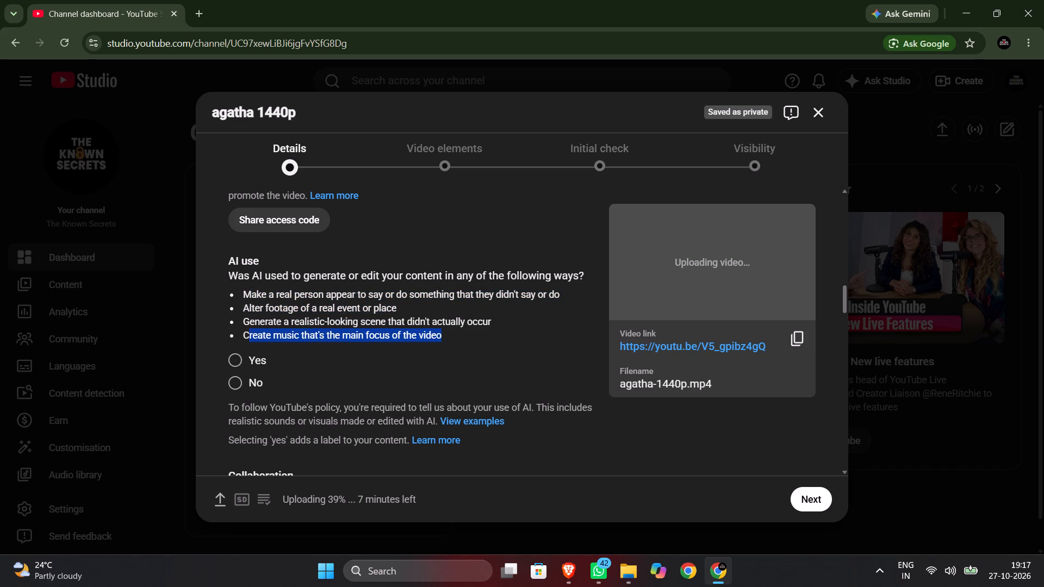
left_click_drag(243, 322, 499, 320)
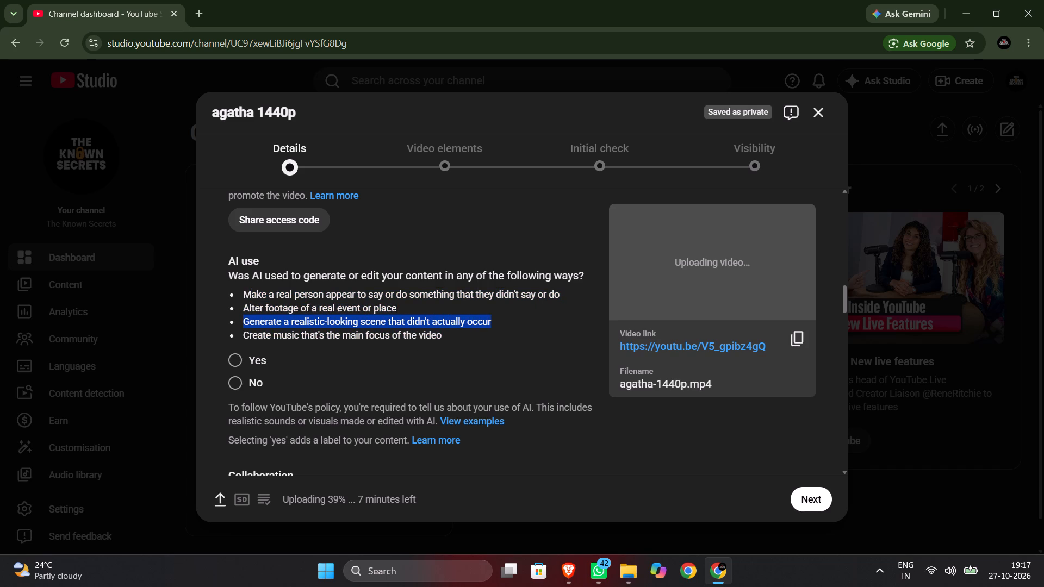
left_click_drag(452, 309, 247, 307)
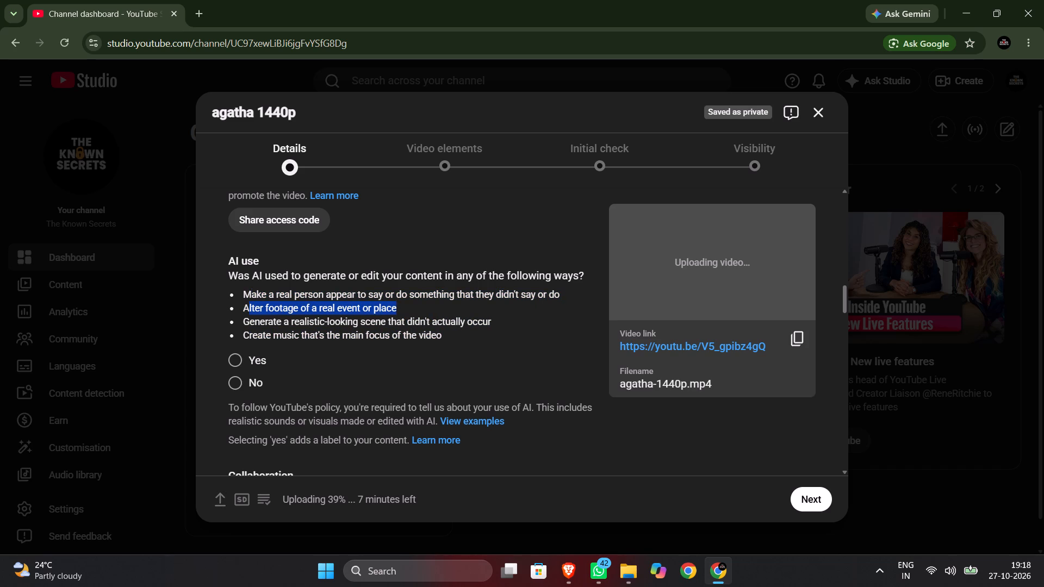
left_click_drag(247, 307, 239, 307)
left_click(240, 362)
Look over the collaboration, automatic chapters, featured places and automatic concepts settings.
scroll(326, 361, "down", 2)
scroll(394, 344, "down", 2)
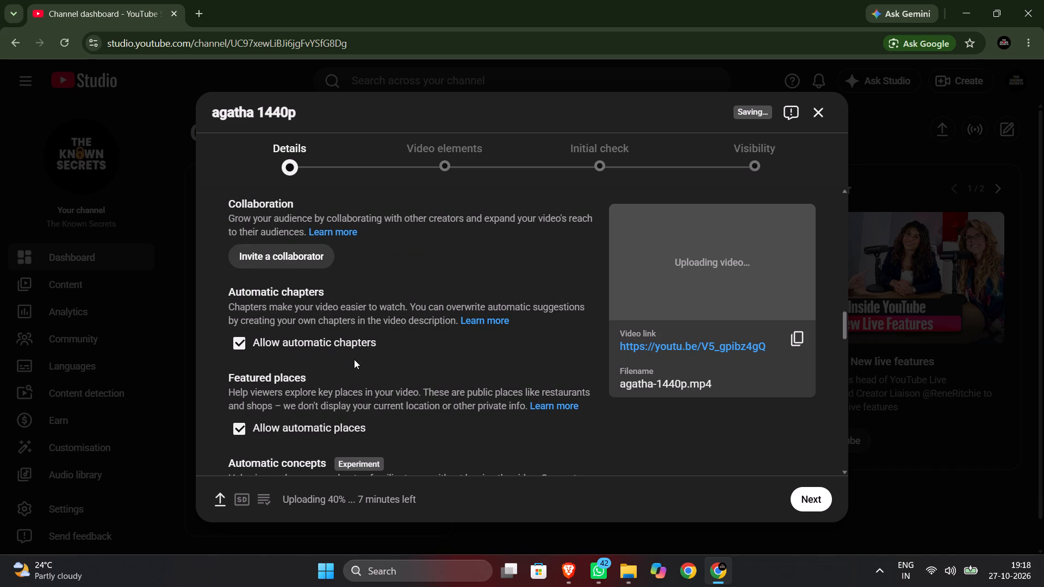
left_click_drag(223, 293, 330, 302)
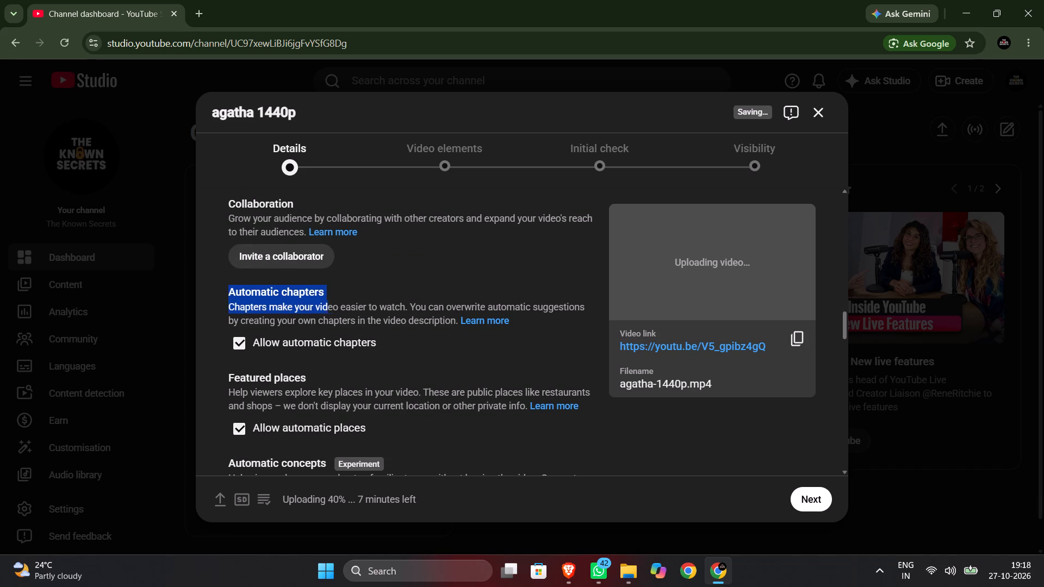
left_click_drag(330, 302, 332, 302)
left_click(376, 284)
scroll(283, 408, "down", 2)
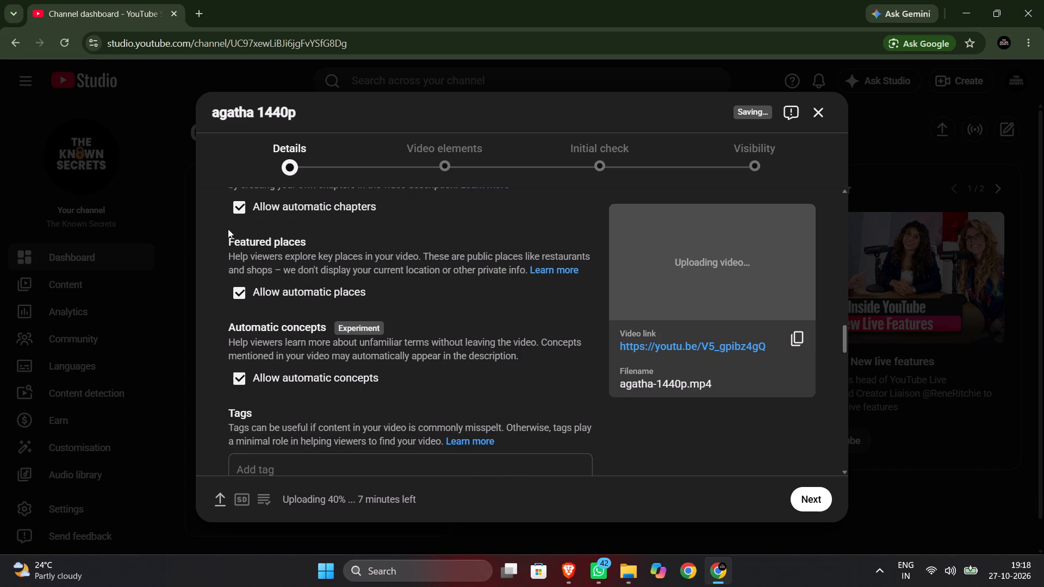
left_click_drag(222, 237, 350, 246)
left_click_drag(222, 321, 325, 329)
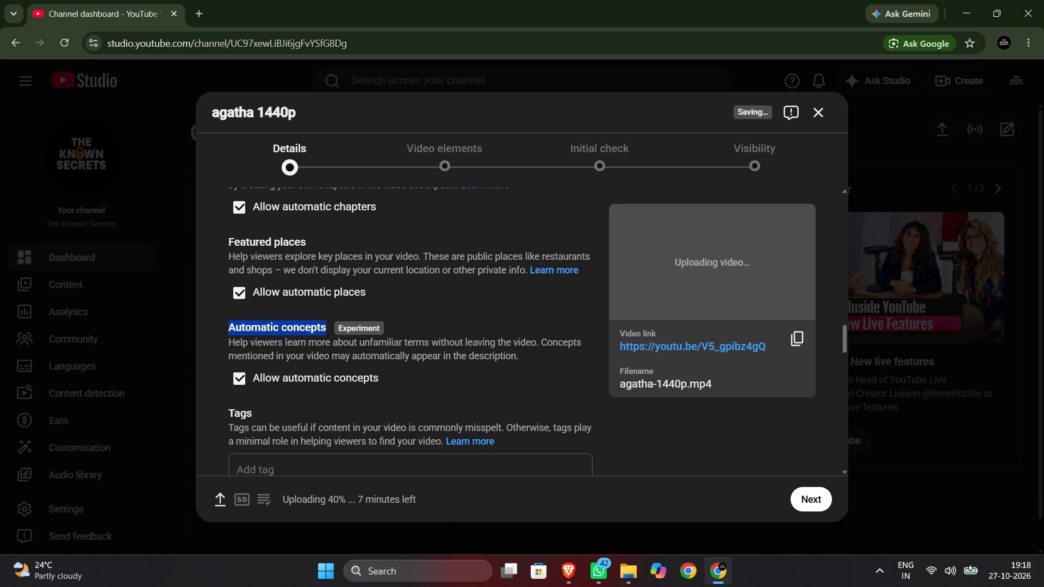
left_click_drag(325, 329, 326, 329)
scroll(315, 354, "down", 3)
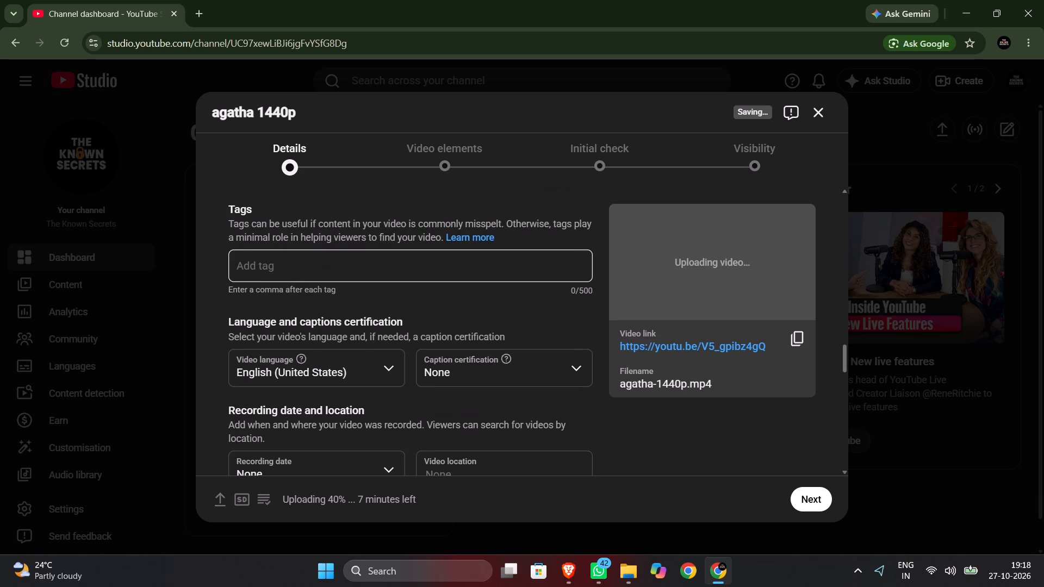
Examine the tags, caption certification options, recording date and video location fields.
left_click(291, 272)
left_click(533, 366)
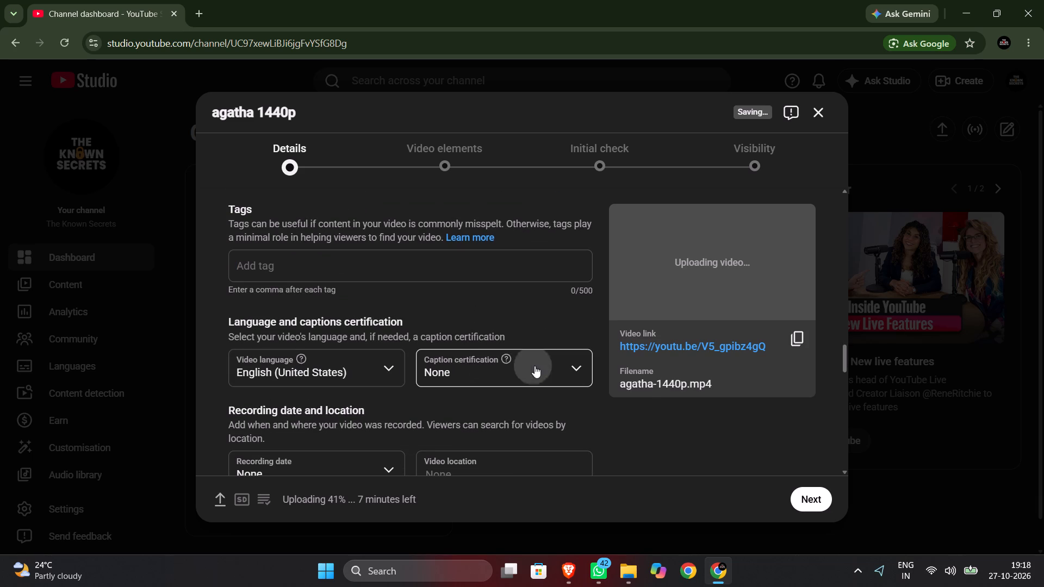
left_click(558, 366)
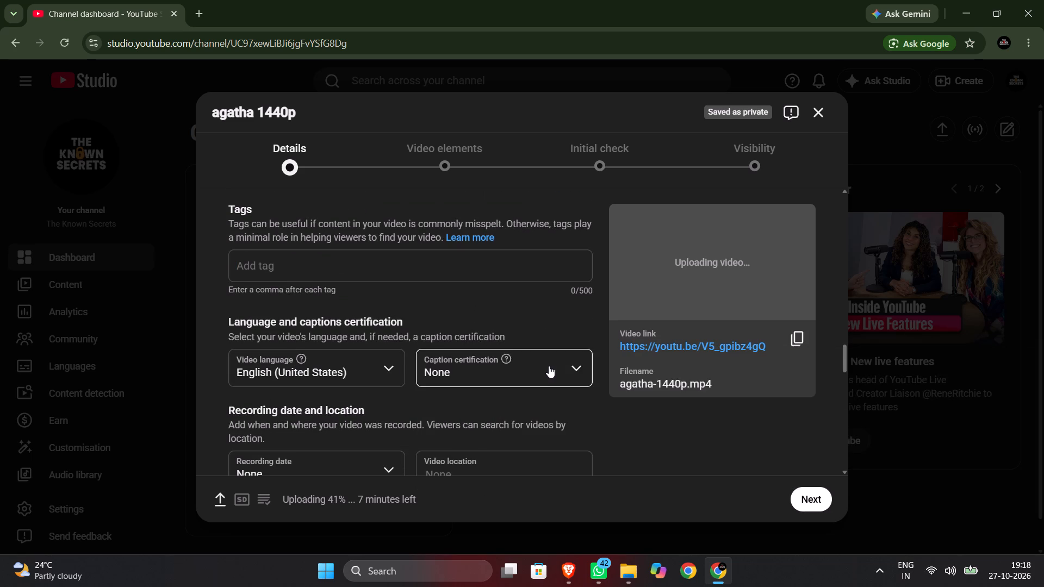
left_click(545, 368)
left_click(544, 369)
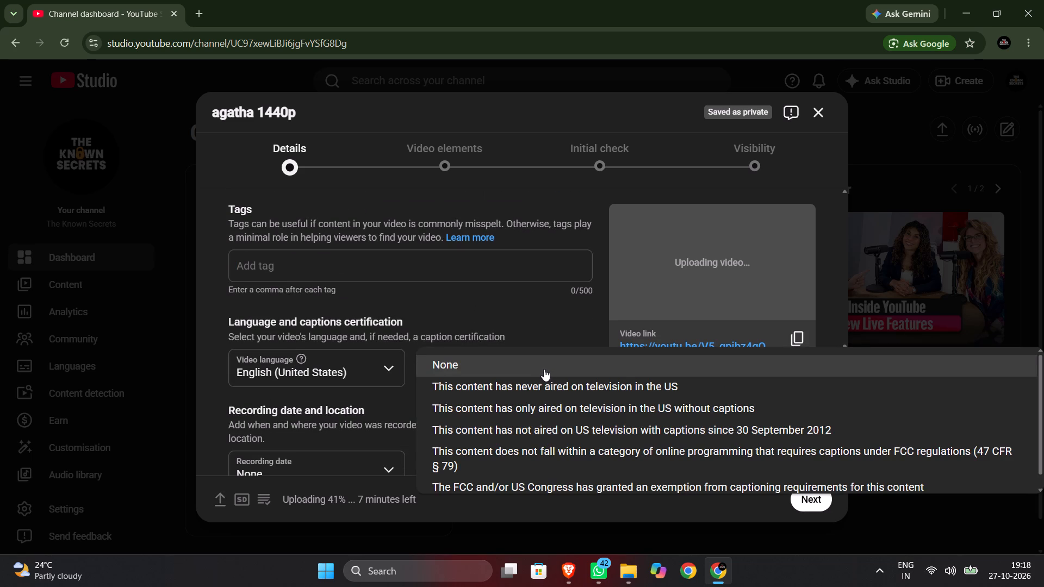
scroll(531, 367, "down", 2)
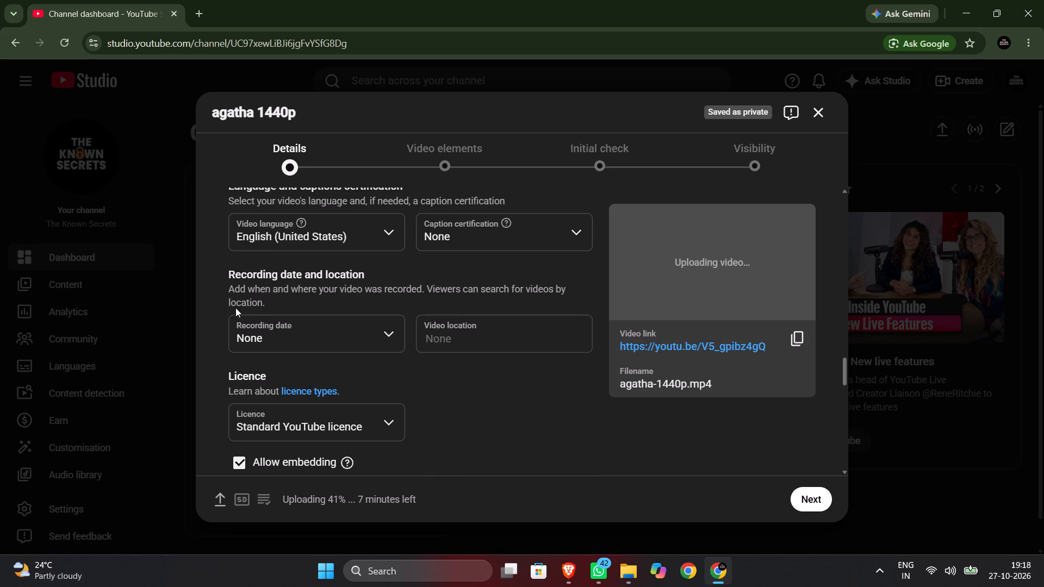
left_click(333, 340)
left_click(549, 446)
left_click(468, 344)
left_click(496, 427)
Examine the licence and embedding settings and the option to publish to the subscriptions feed and notify subscribers.
scroll(449, 420, "down", 2)
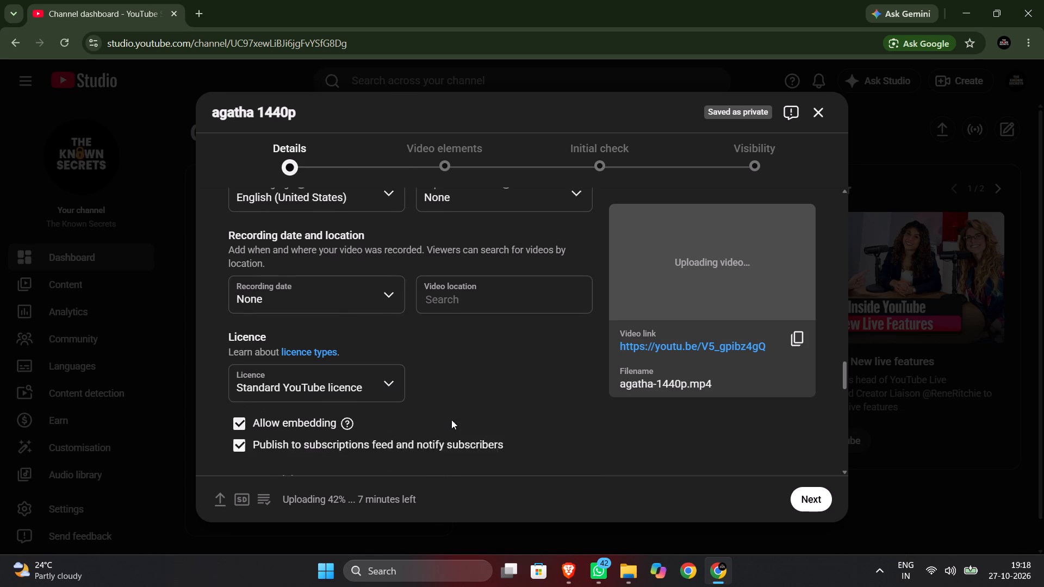
scroll(405, 311, "down", 1)
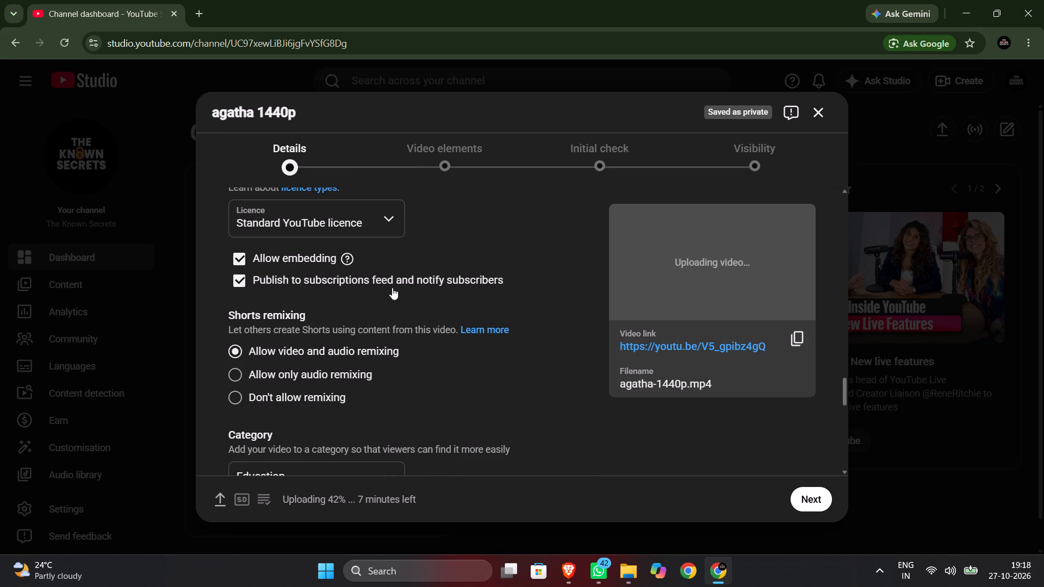
left_click_drag(252, 279, 449, 292)
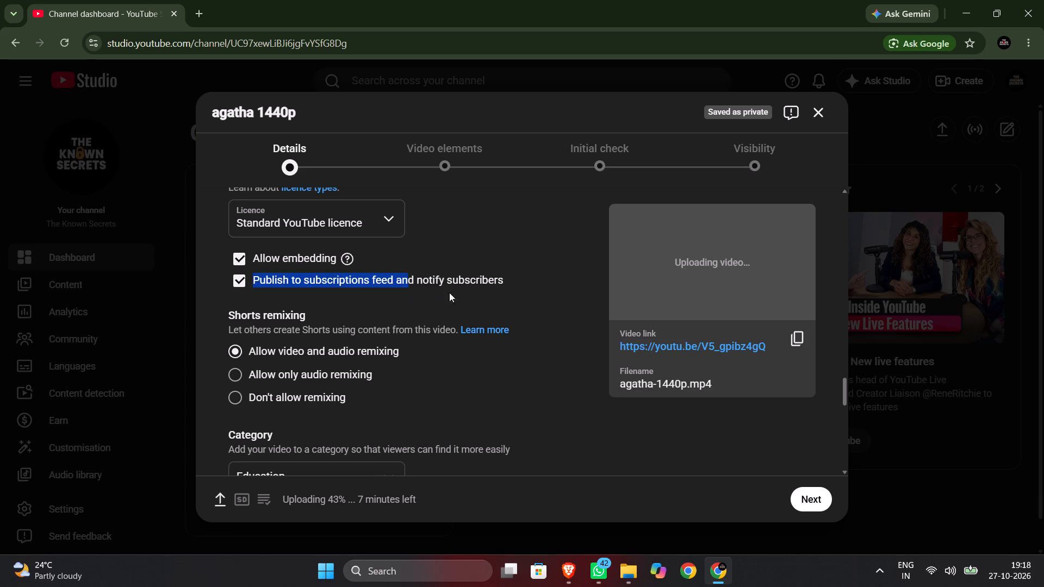
left_click_drag(449, 292, 521, 286)
left_click(529, 279)
left_click(263, 279)
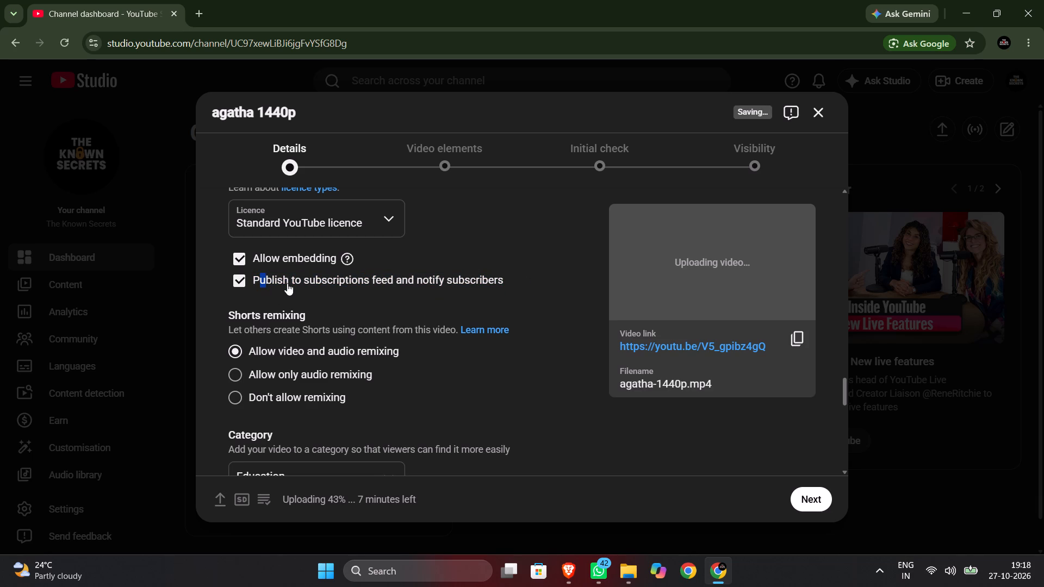
left_click(331, 288)
left_click(347, 282)
Set Shorts remixing to allow only audio remixing.
left_click(296, 376)
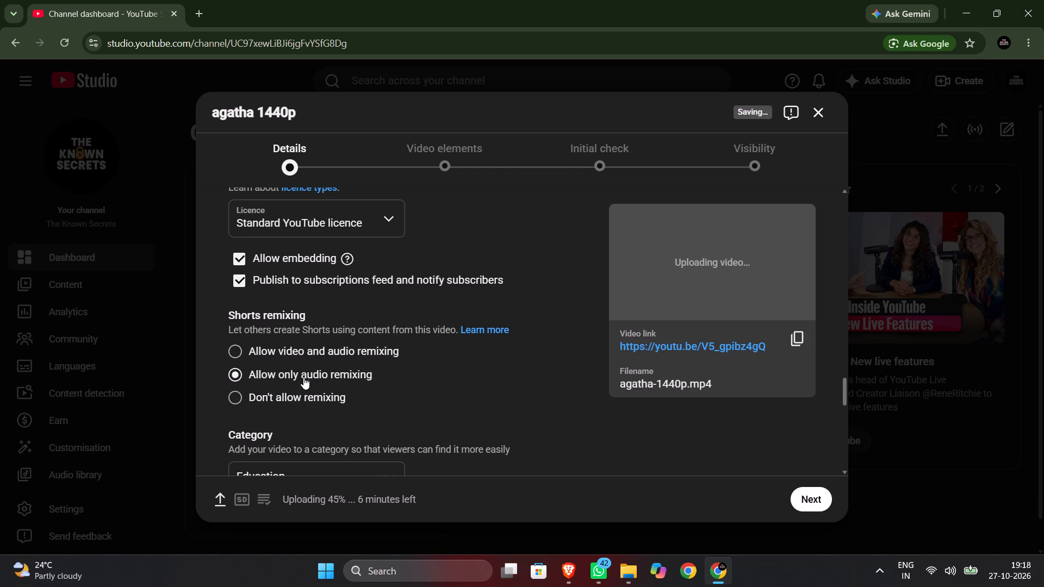
View the video type options for the Education category and close the list without choosing one.
scroll(332, 391, "down", 2)
left_click(409, 386)
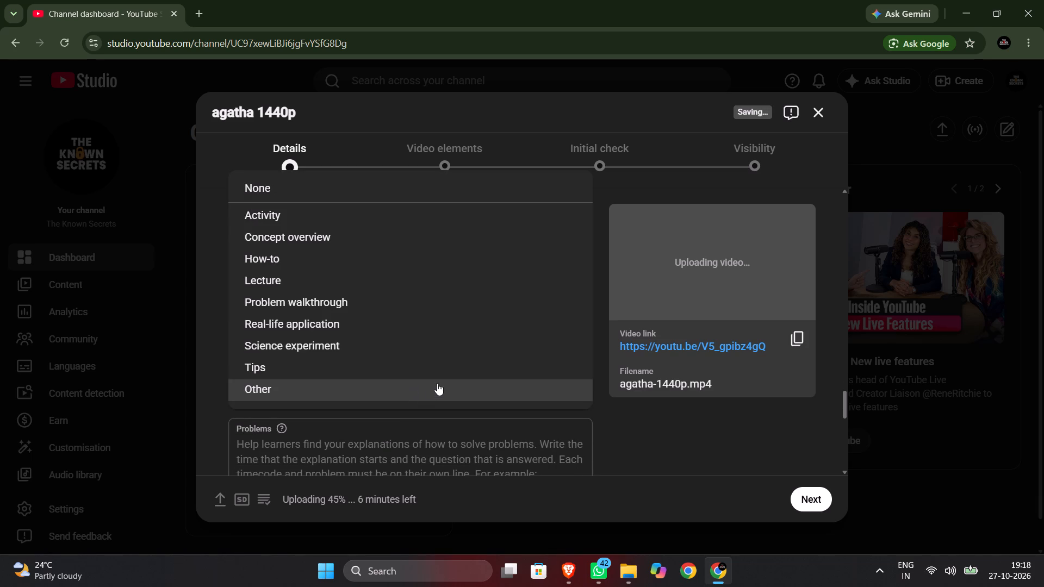
scroll(345, 214, "down", 4)
scroll(380, 322, "up", 5)
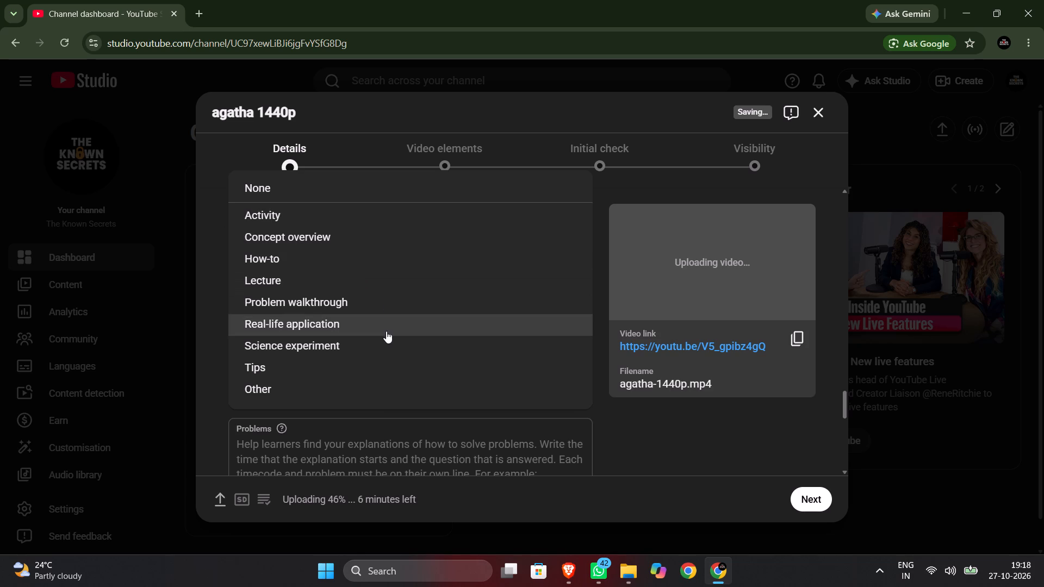
left_click(210, 339)
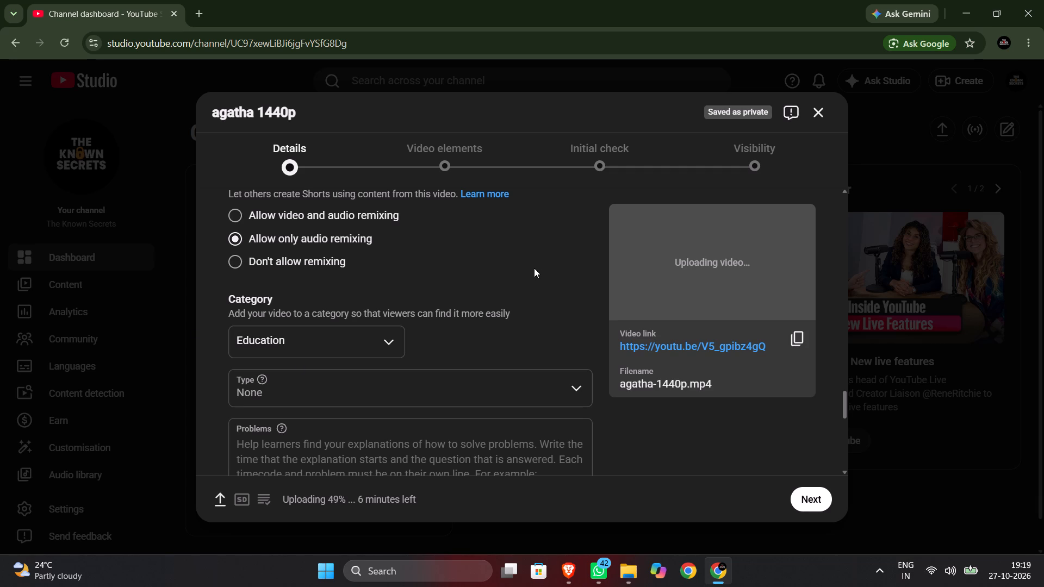
Check the video's upload and processing status, and look over the education, language and recording settings again.
left_click_drag(435, 495, 308, 517)
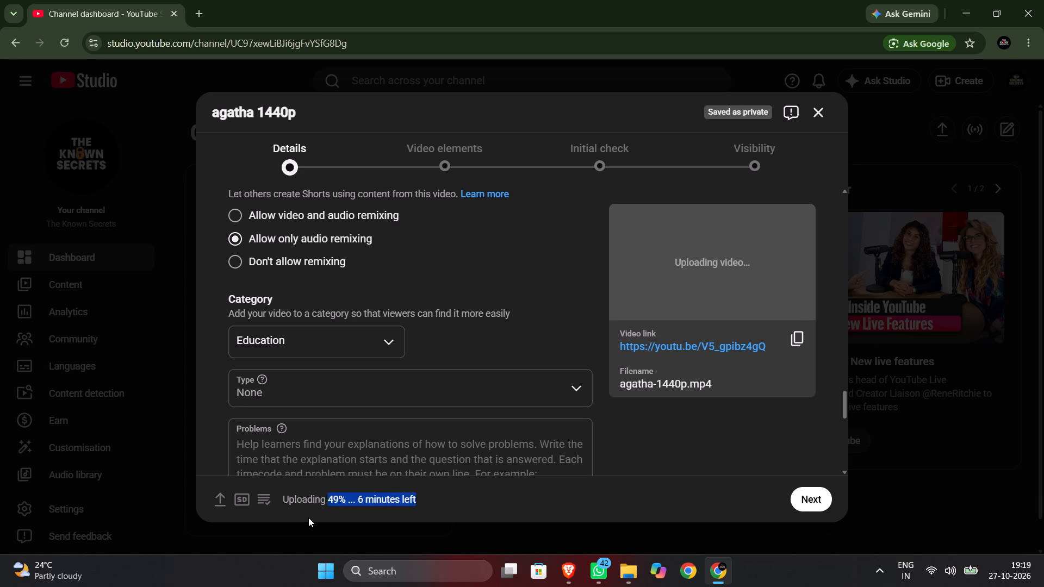
left_click_drag(308, 517, 275, 521)
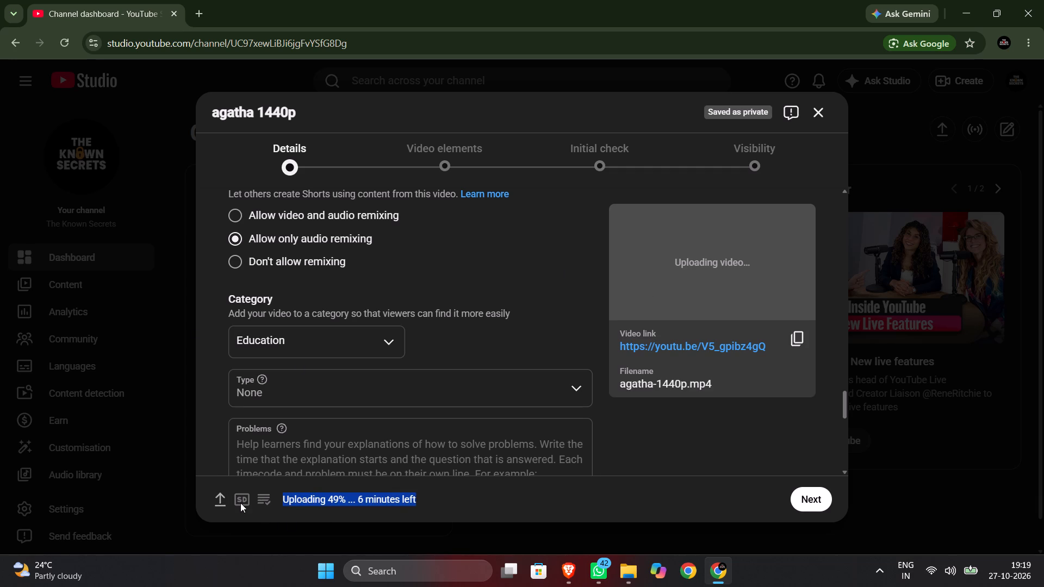
left_click(240, 503)
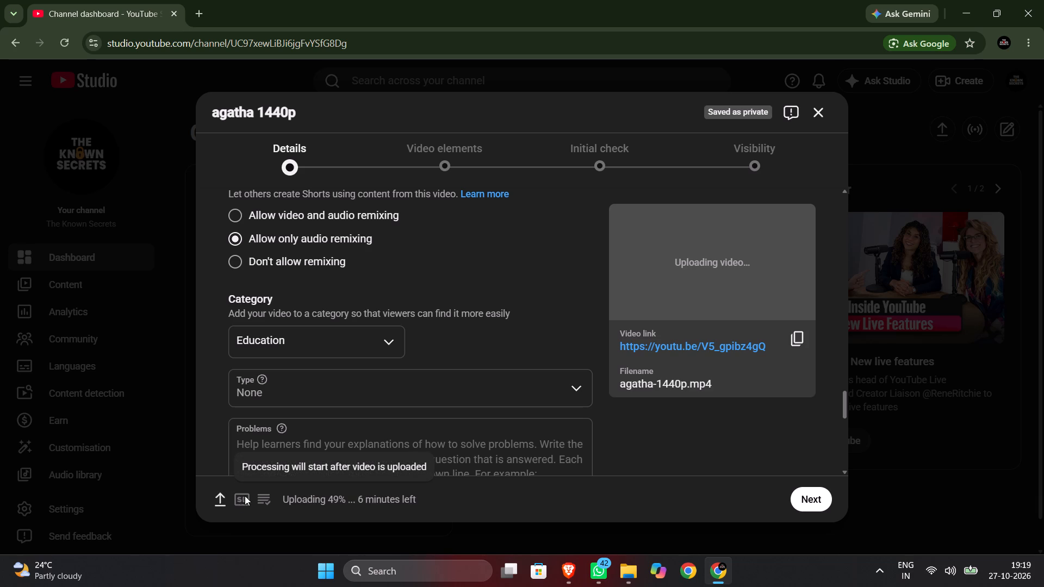
scroll(357, 382, "down", 2)
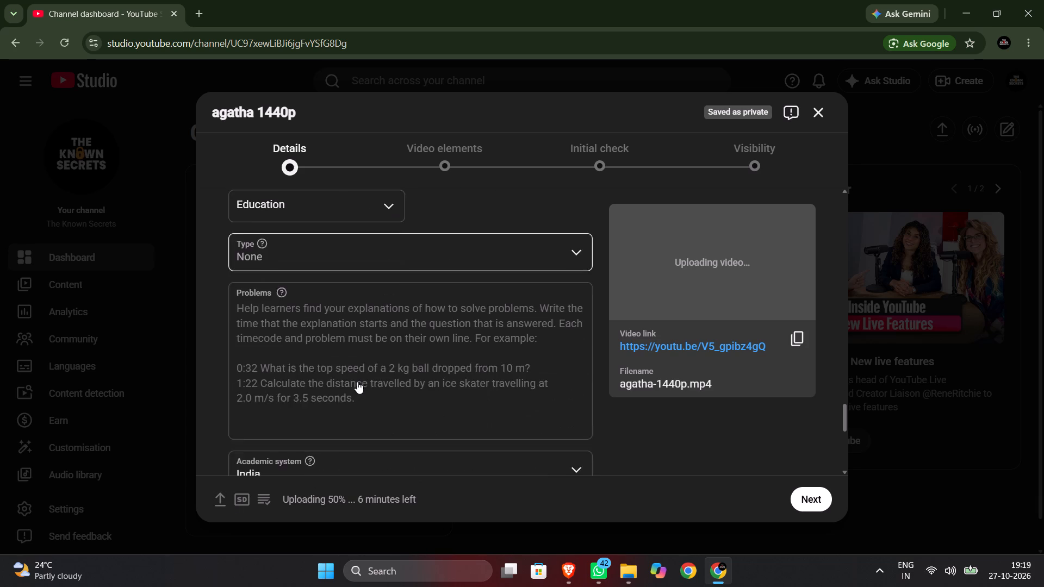
scroll(357, 381, "up", 8)
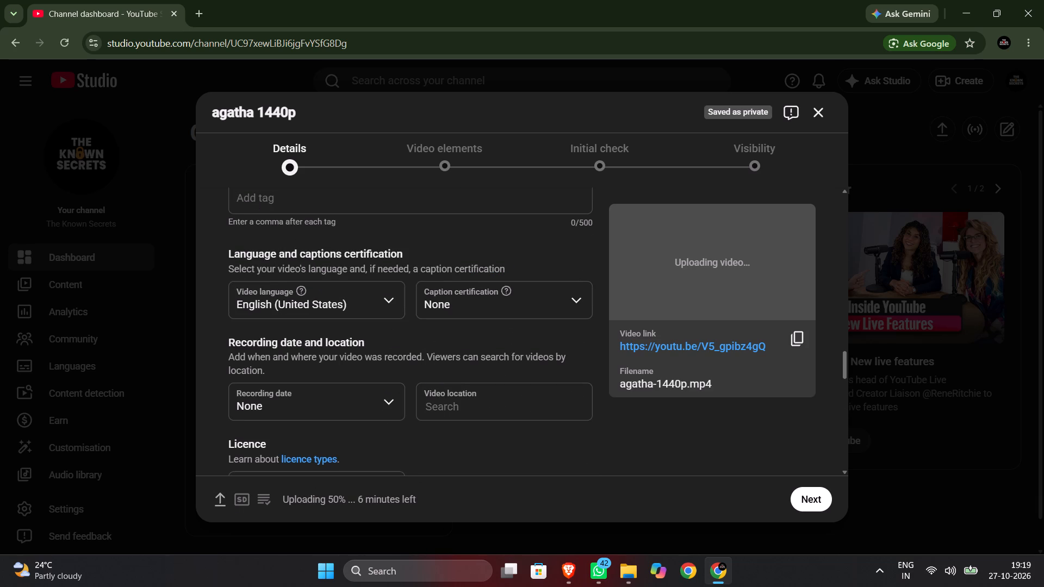
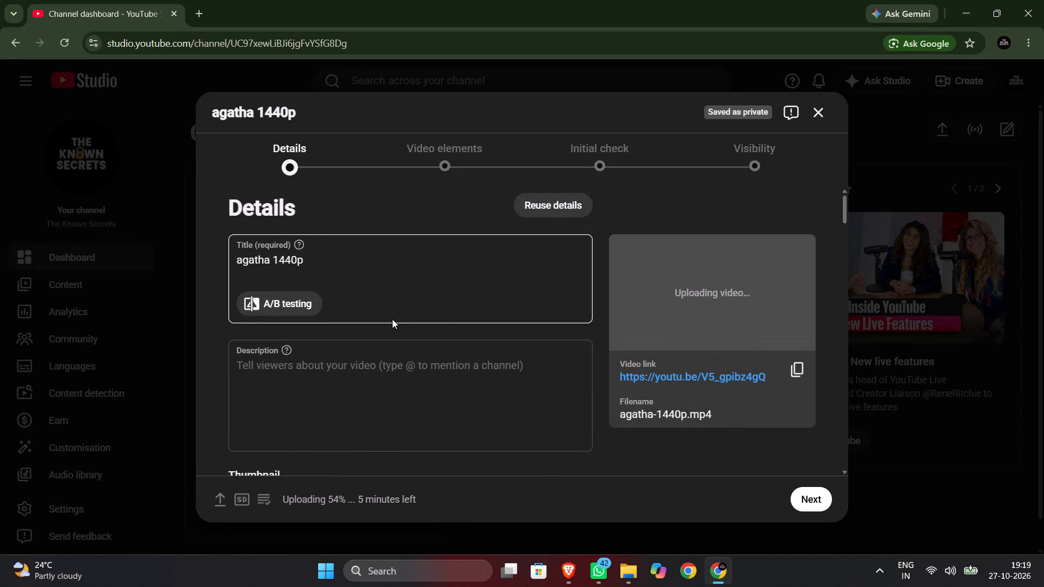
Clear the existing title "agatha 1440p" from the video's details.
left_click_drag(321, 259, 297, 259)
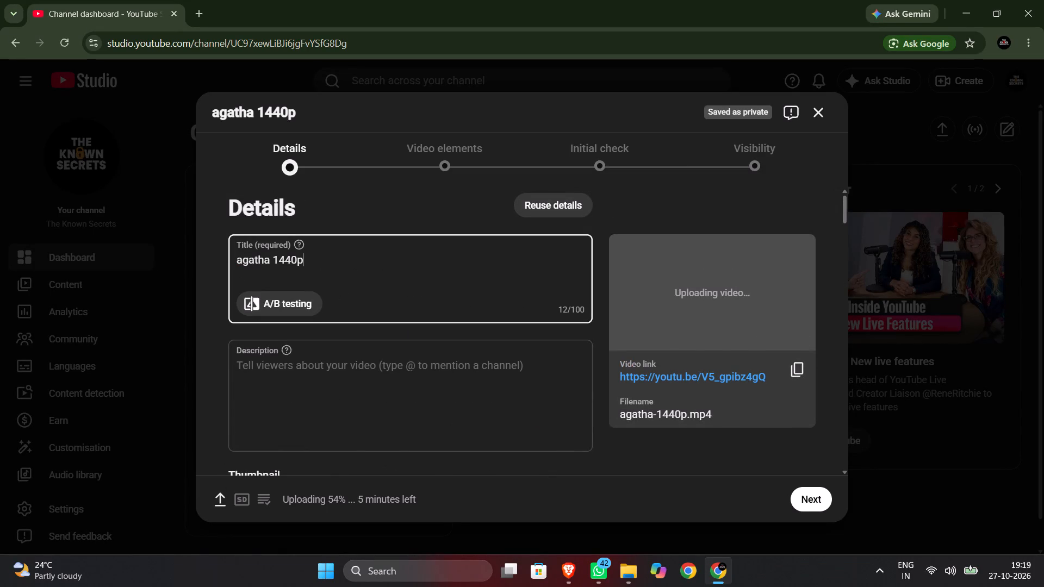
left_click_drag(297, 259, 219, 264)
key("BackSpace")
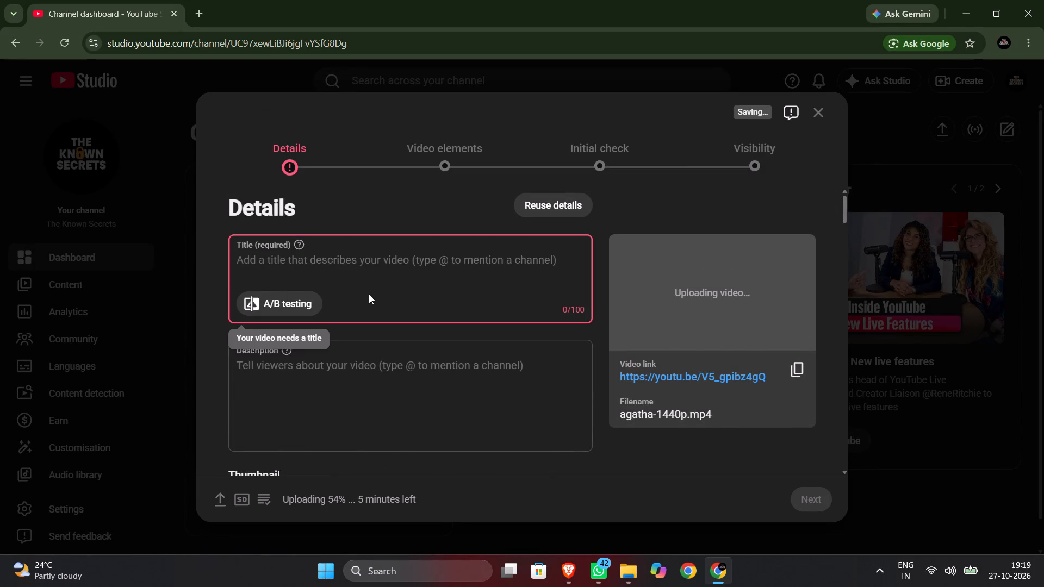
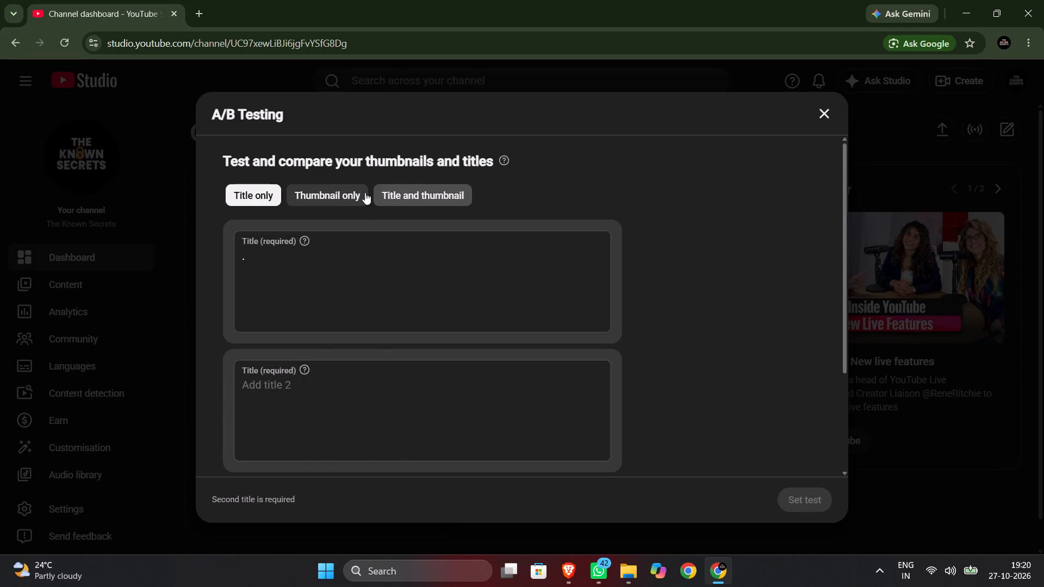
Set the video's A/B test type to Thumbnail only.
left_click(338, 196)
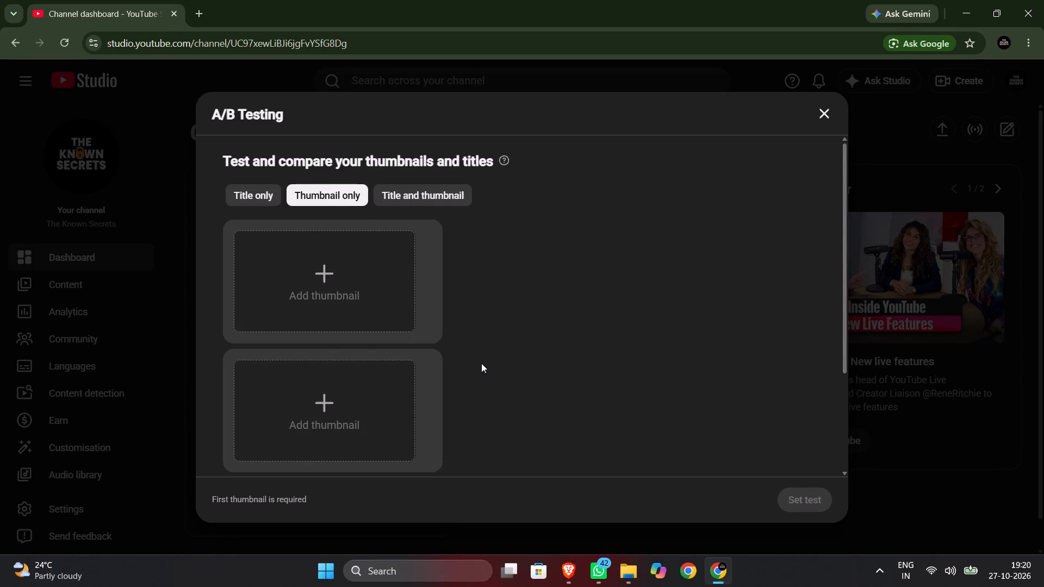
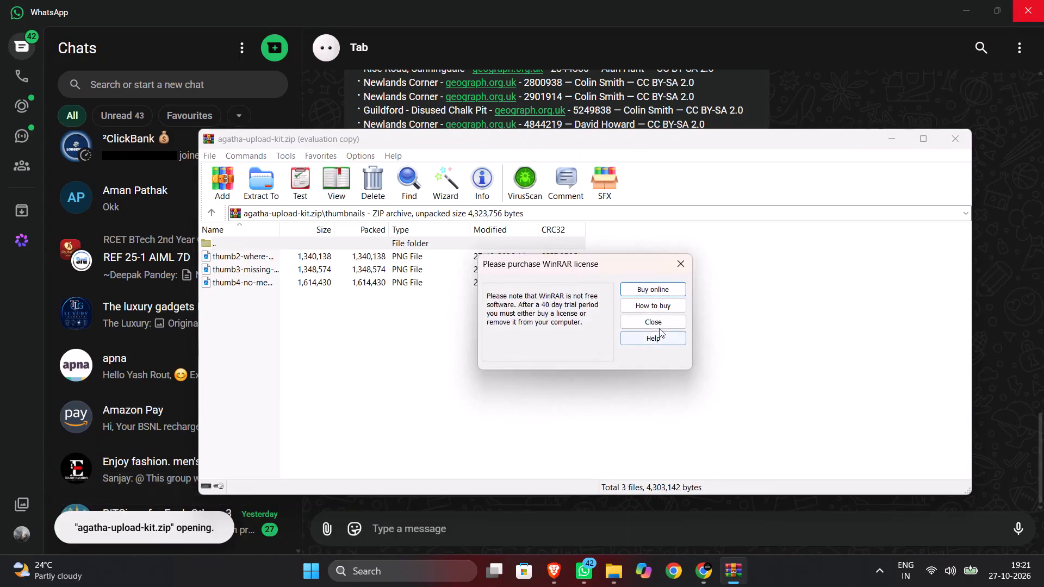
Dismiss the licence reminder and look over the upload kit archive's contents, including its thumbnails folder, captions and text files.
left_click(656, 323)
left_click(216, 226)
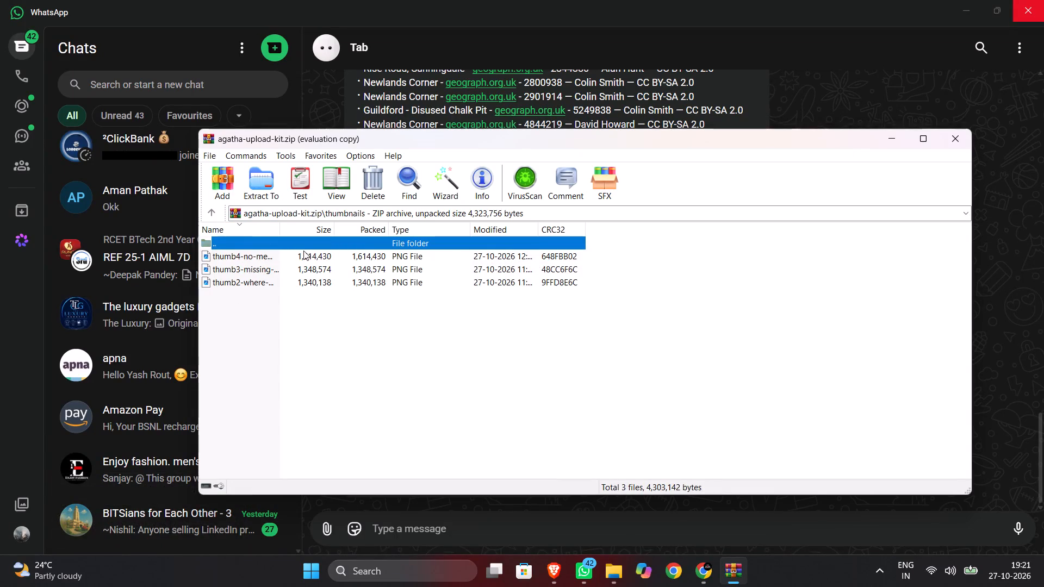
left_click(233, 232)
left_click(219, 218)
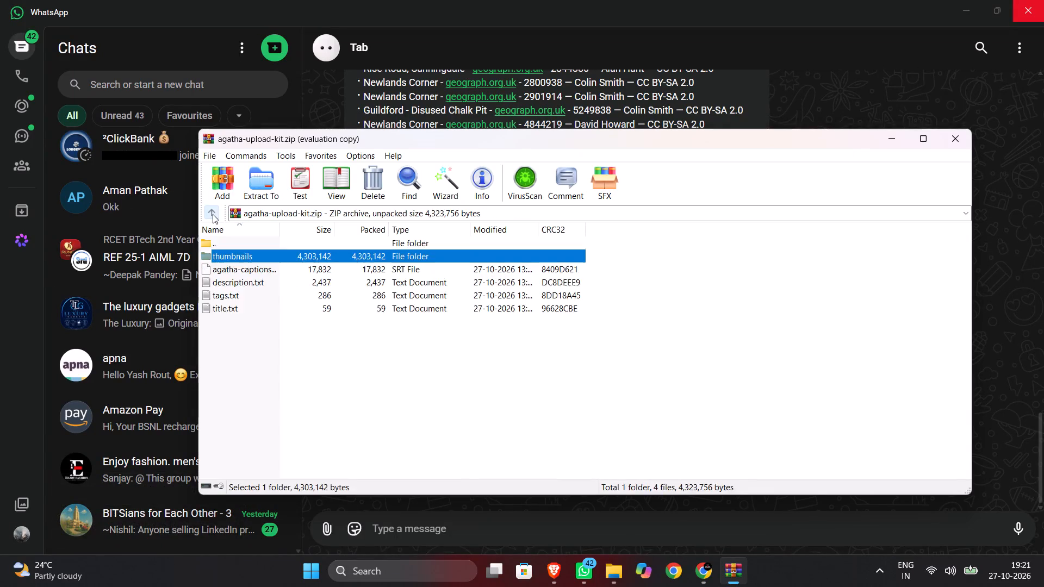
left_click(213, 214)
double_click(245, 373)
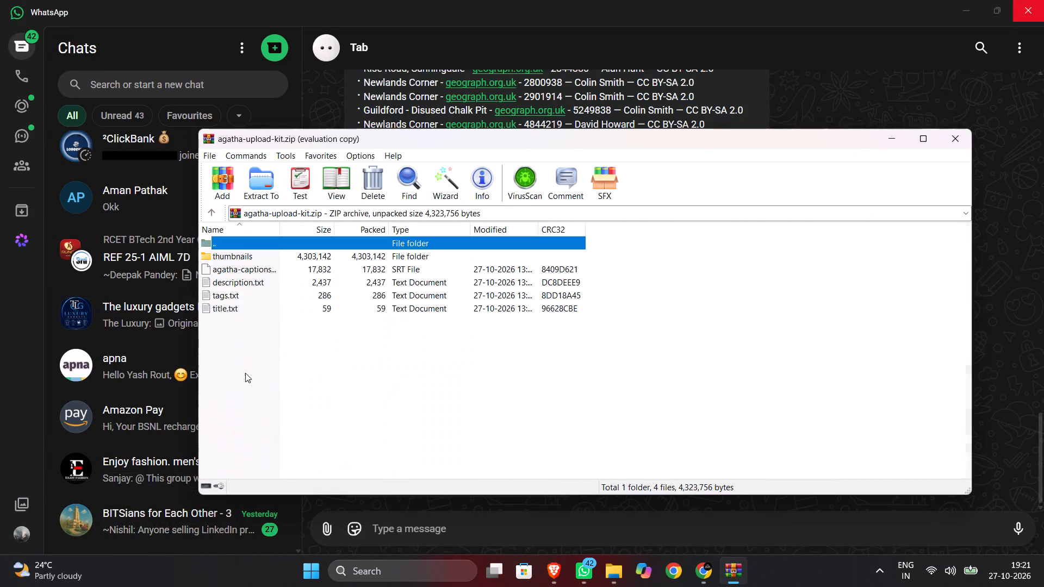
left_click(229, 272)
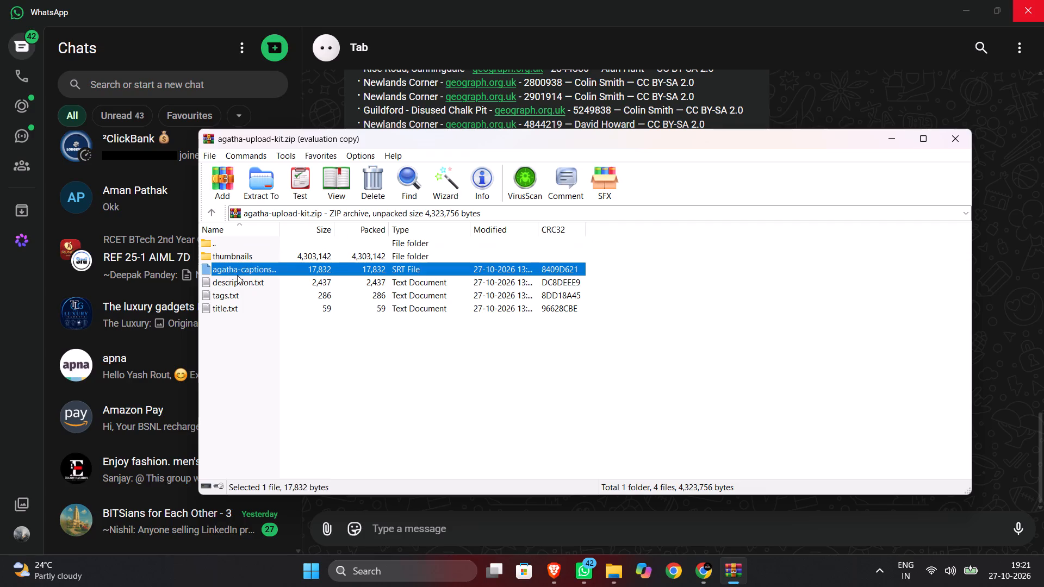
left_click(262, 283)
left_click(232, 291)
left_click(233, 307)
left_click(242, 279)
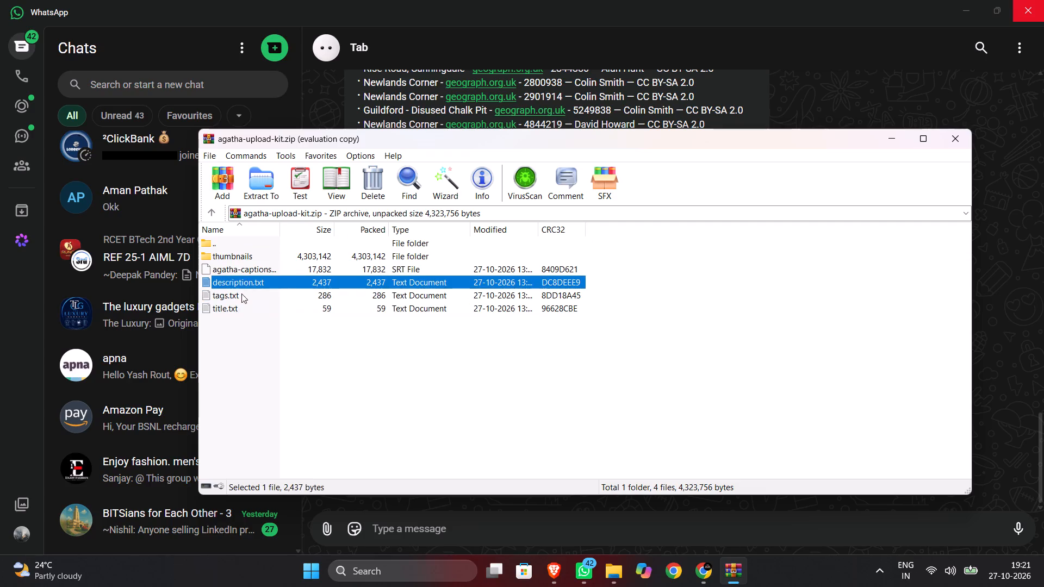
left_click(234, 295)
left_click(235, 314)
left_click(252, 274)
left_click(243, 253)
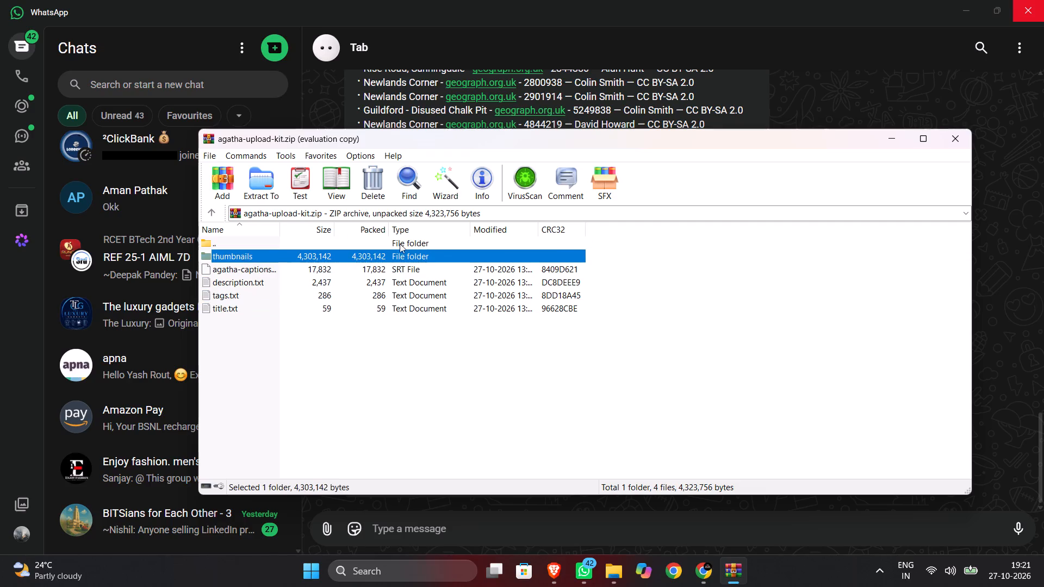
double_click(212, 243)
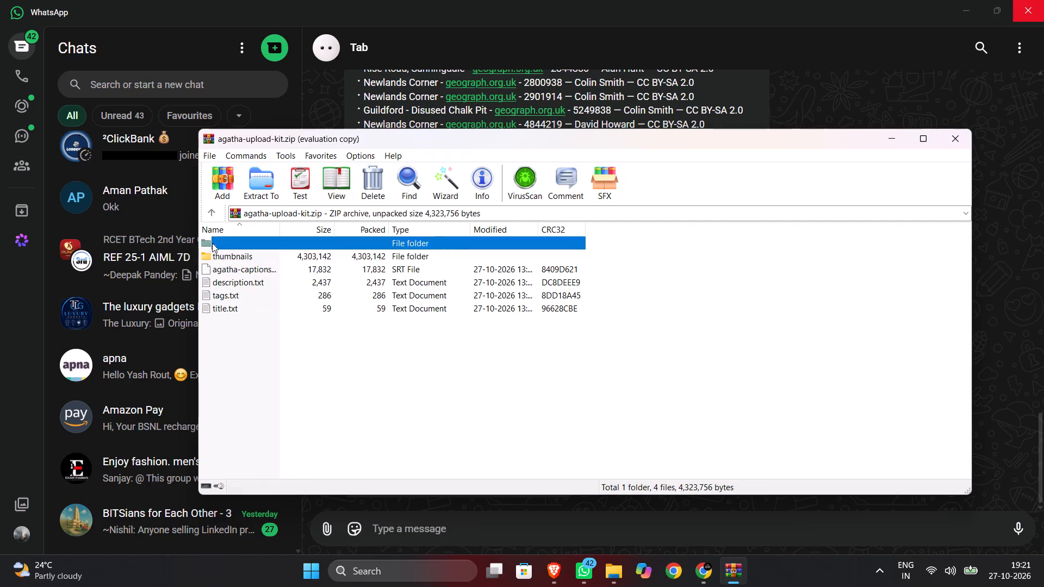
double_click(264, 373)
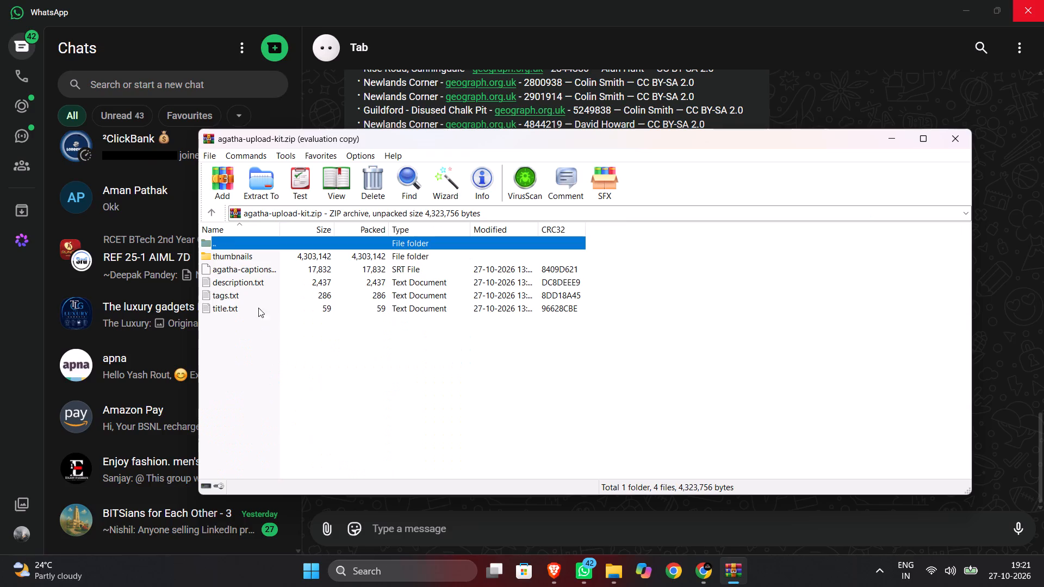
triple_click(219, 243)
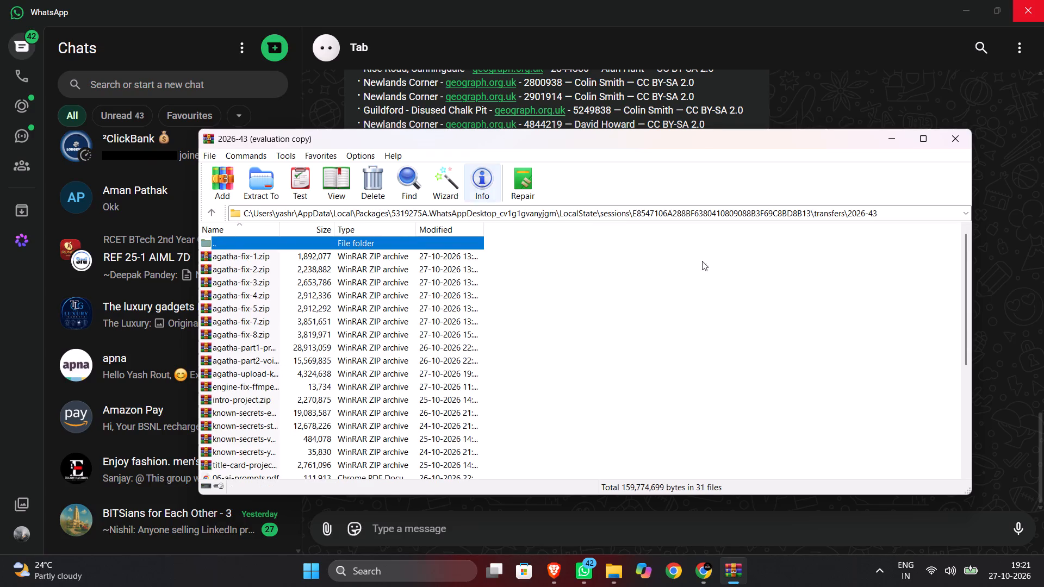
Switch to File Explorer and create a folder named Files inside the agatha-christie-11-missing-days project folder.
key("alt+Tab")
key("alt+Tab")
key("alt+Tab")
key("alt+Tab")
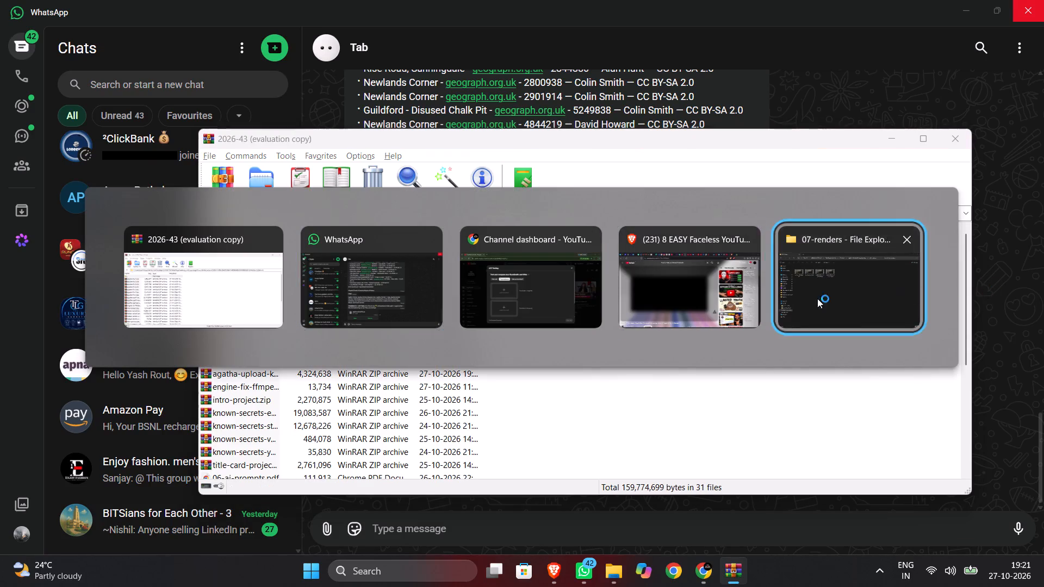
left_click(55, 283)
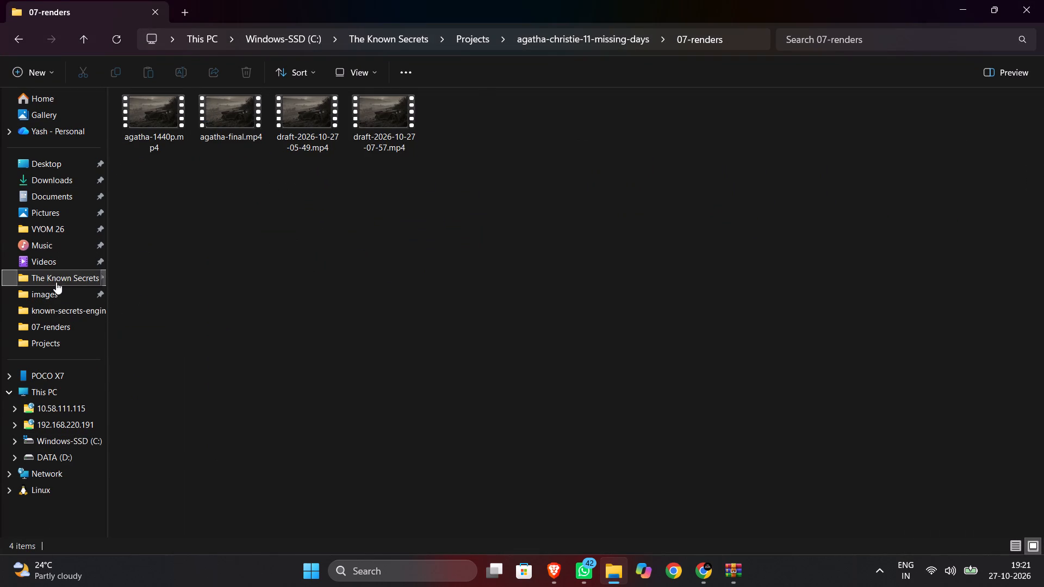
double_click(204, 222)
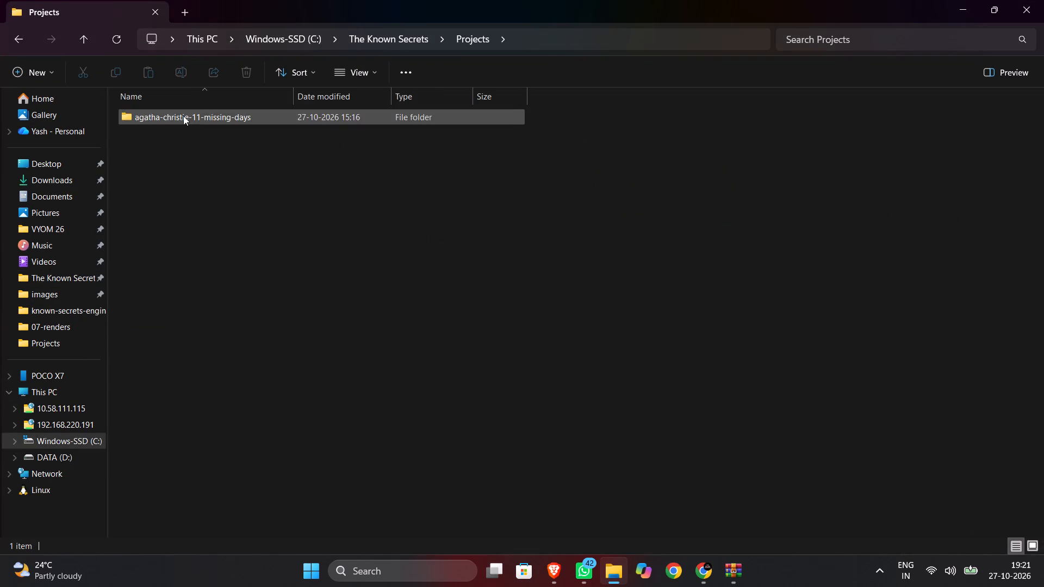
double_click(183, 116)
left_click(203, 334)
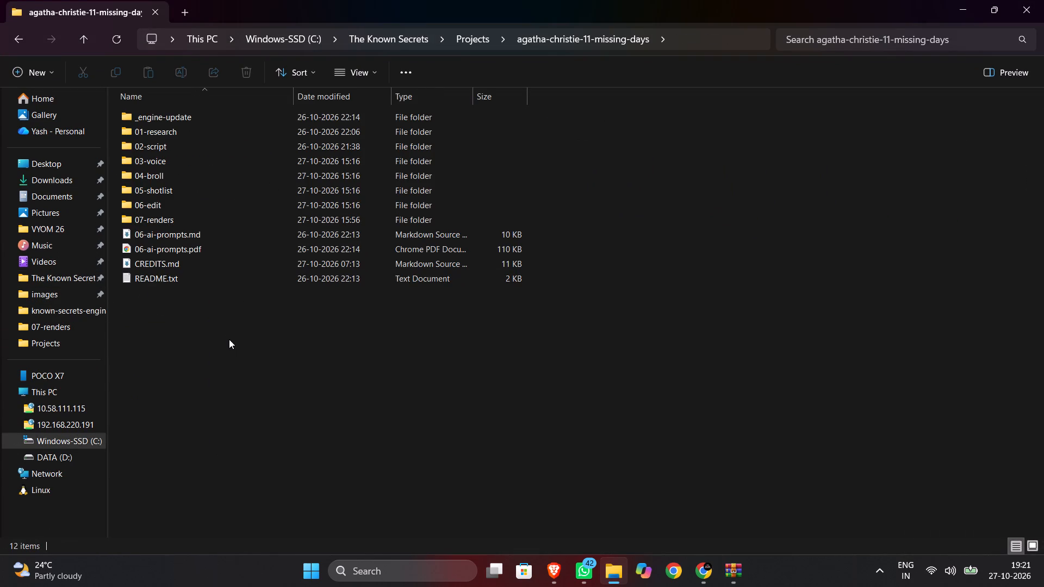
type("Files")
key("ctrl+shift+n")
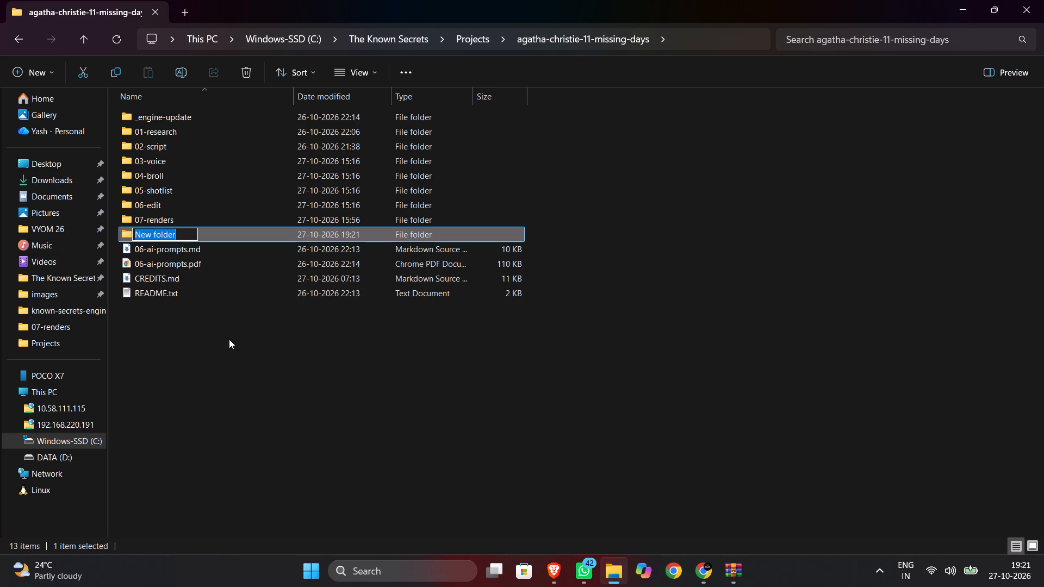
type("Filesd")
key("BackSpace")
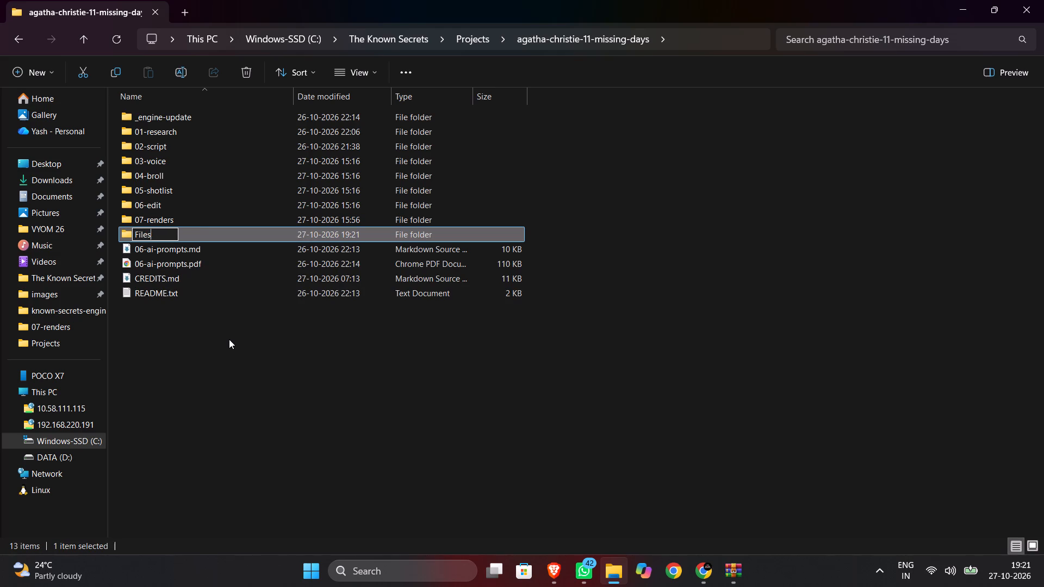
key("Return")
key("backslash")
Copy the thumbnails folder and the captions, description, tags and title files from agatha-upload-kit.zip in WinRAR into the project's Files folder.
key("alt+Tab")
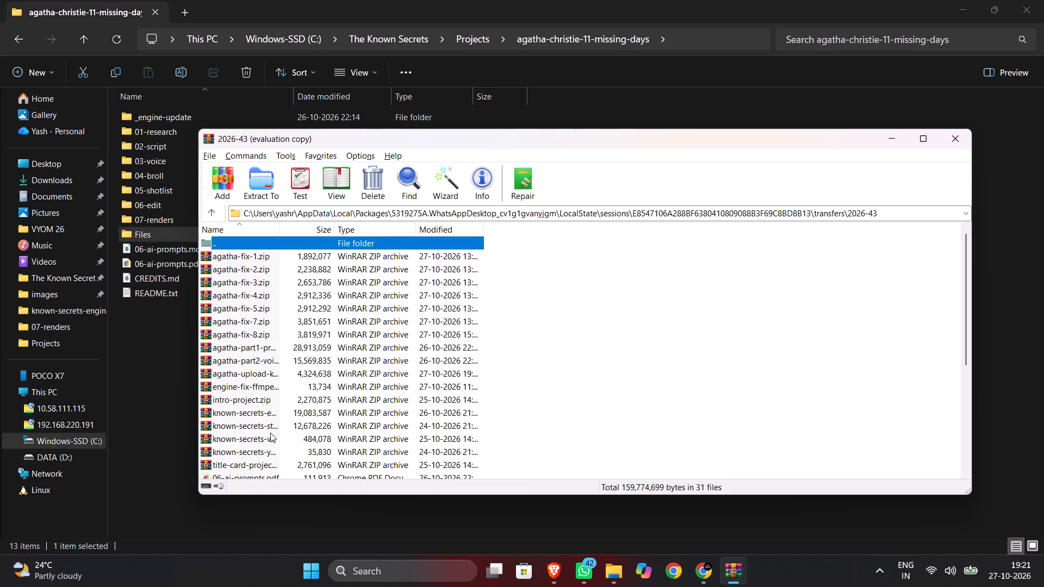
left_click(247, 373)
right_click(247, 373)
left_click(213, 382)
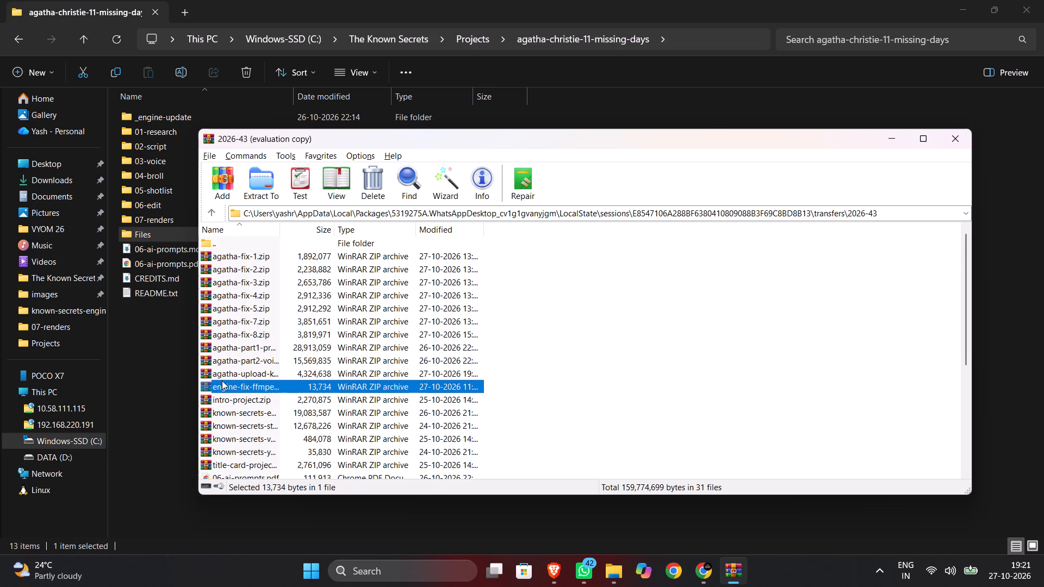
double_click(228, 378)
left_click_drag(289, 360, 240, 256)
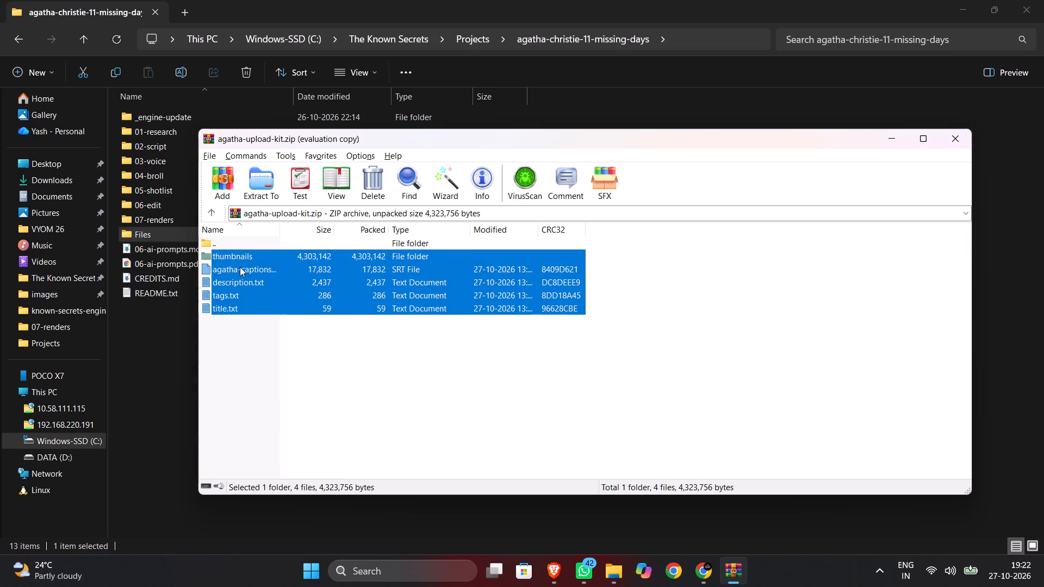
key("ctrl+c")
key("alt+Tab")
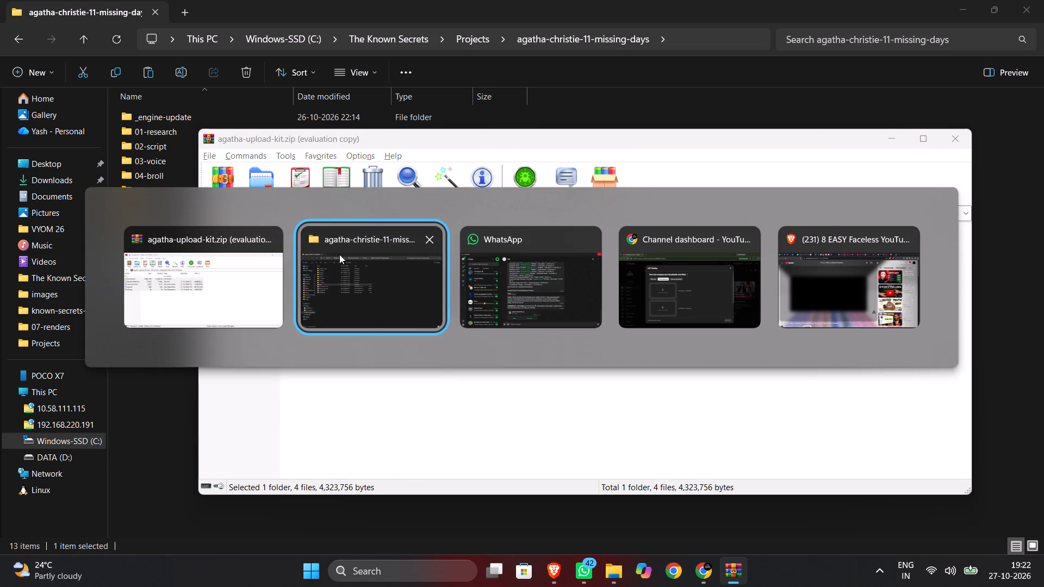
double_click(154, 239)
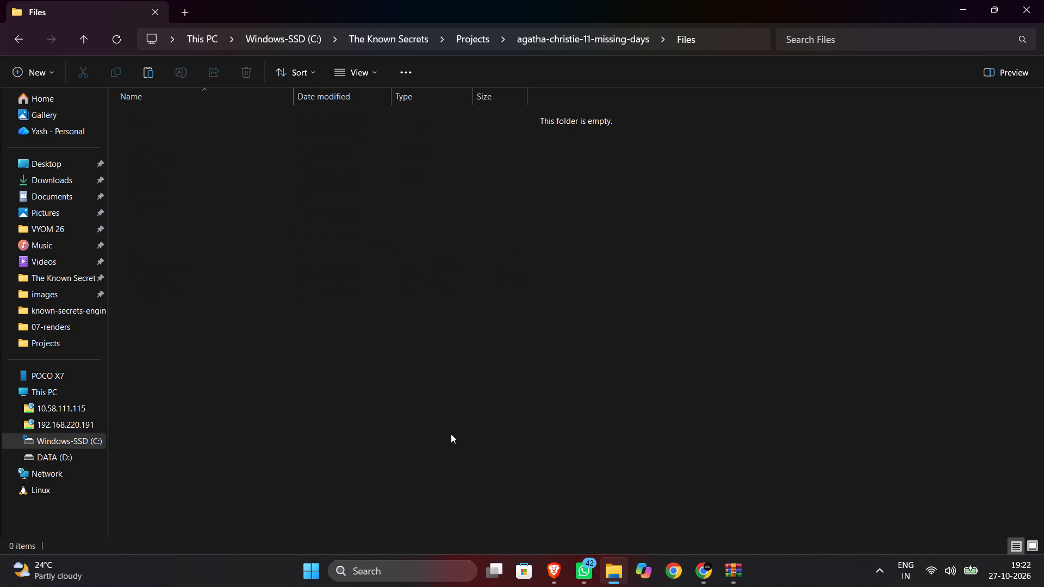
key("ctrl+v")
left_click(380, 317)
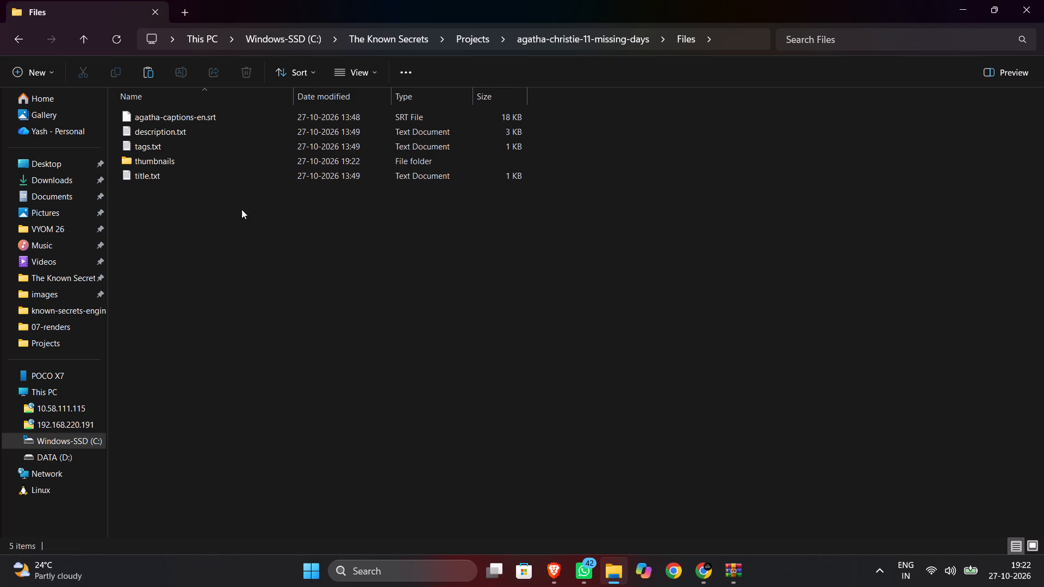
key("alt+Tab")
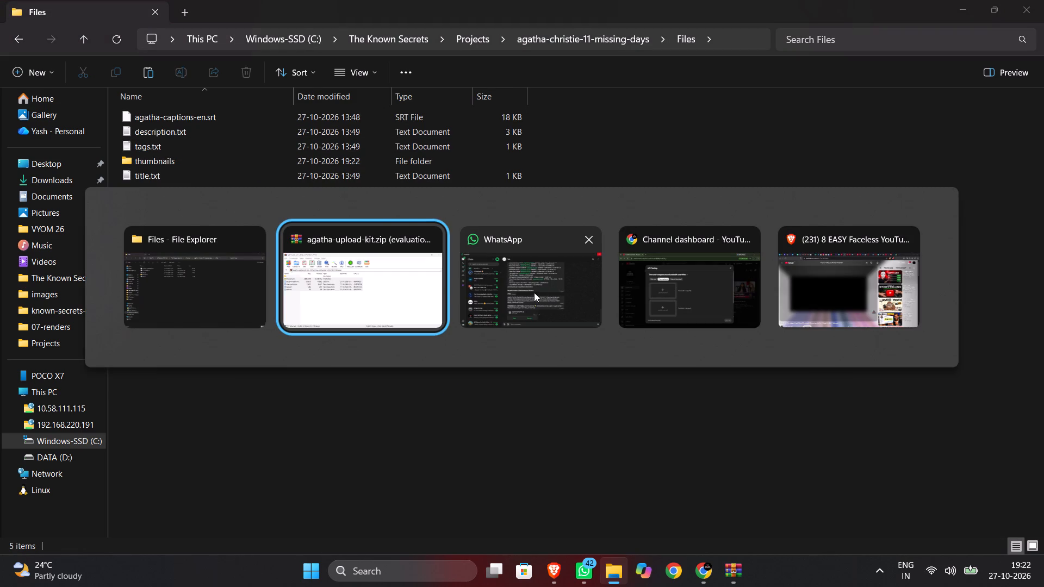
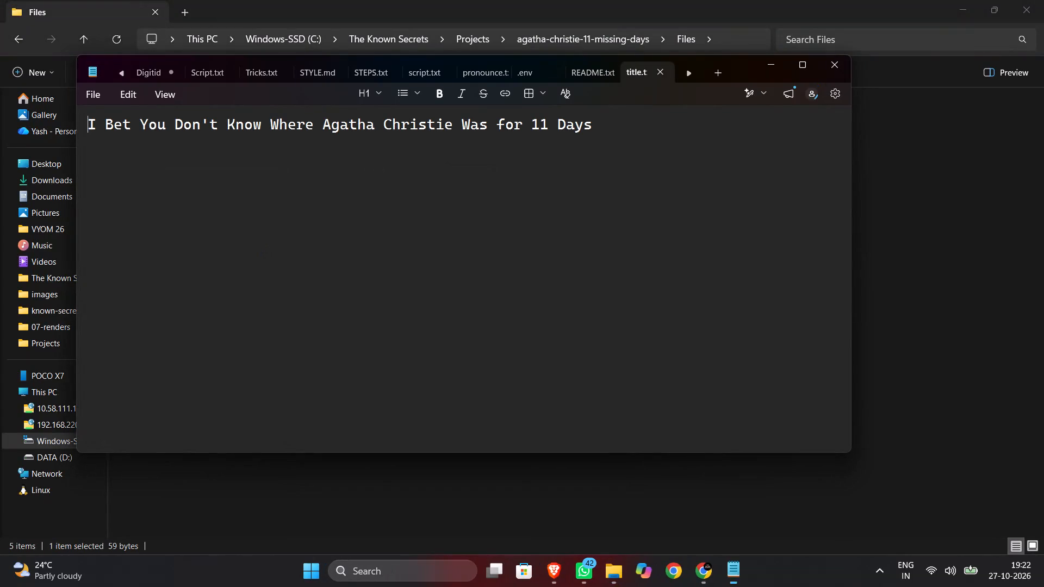
Copy the text of title.txt into the video's title: "I Bet You Don't Know Where Agatha Christie Was for 11 Days".
left_click_drag(91, 121, 617, 134)
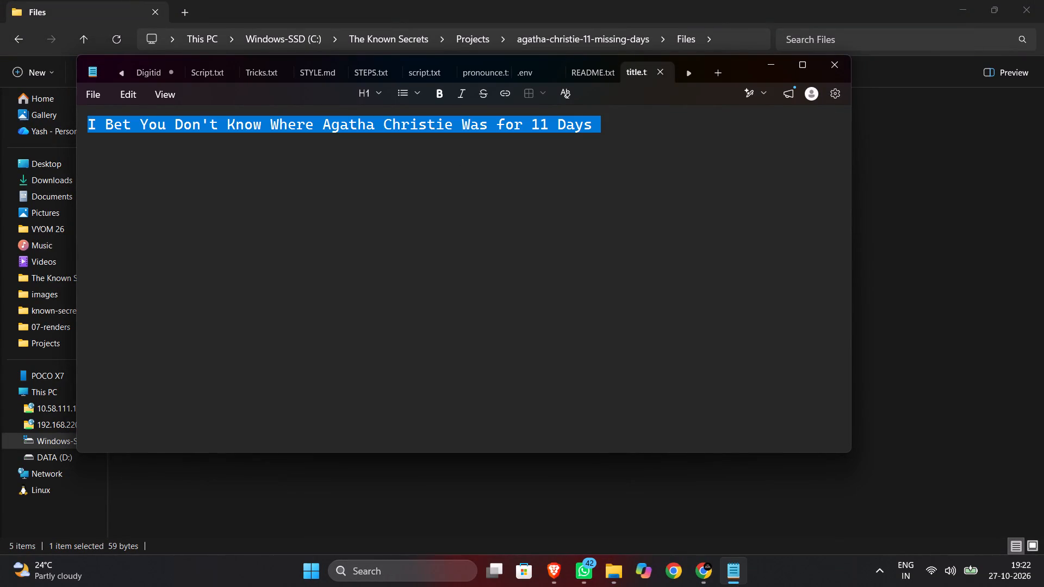
left_click_drag(617, 134, 618, 134)
left_click(618, 134)
left_click_drag(590, 124, 330, 128)
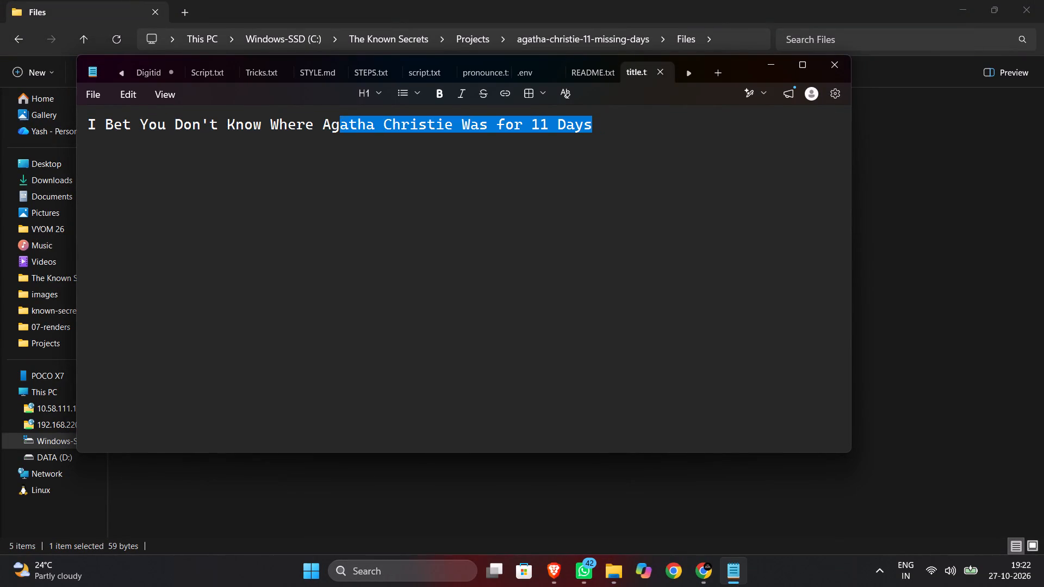
left_click_drag(330, 128, 70, 139)
key("ctrl+c")
key("alt+Tab")
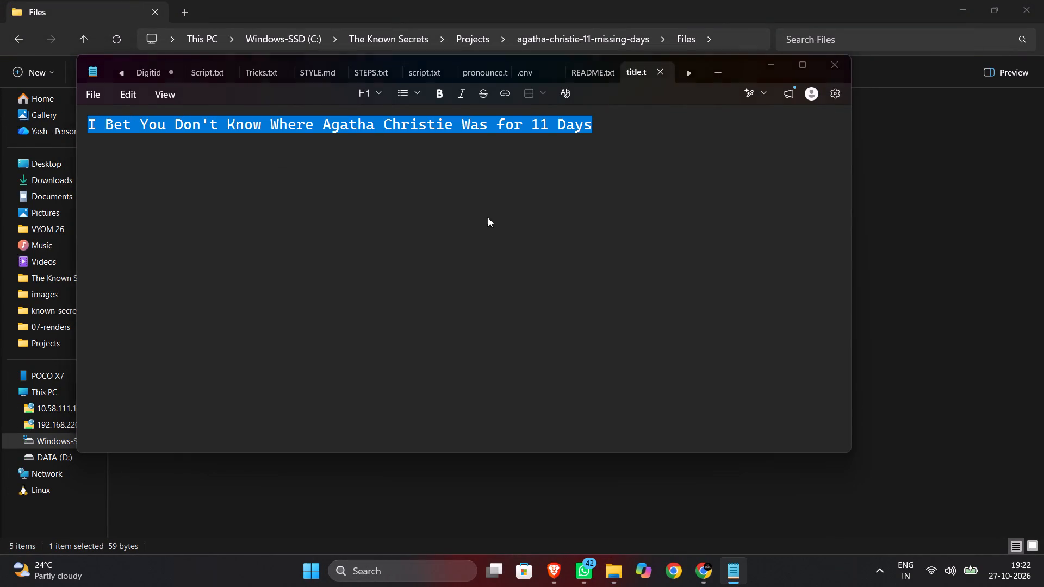
key("alt+Tab")
key("alt+Tab")
key("alt+Tab")
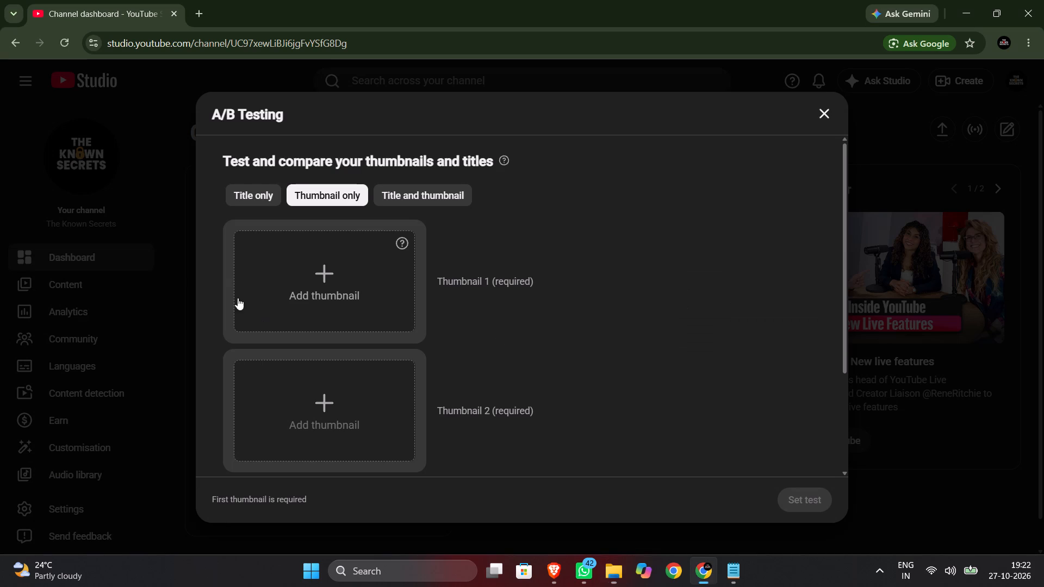
left_click(823, 110)
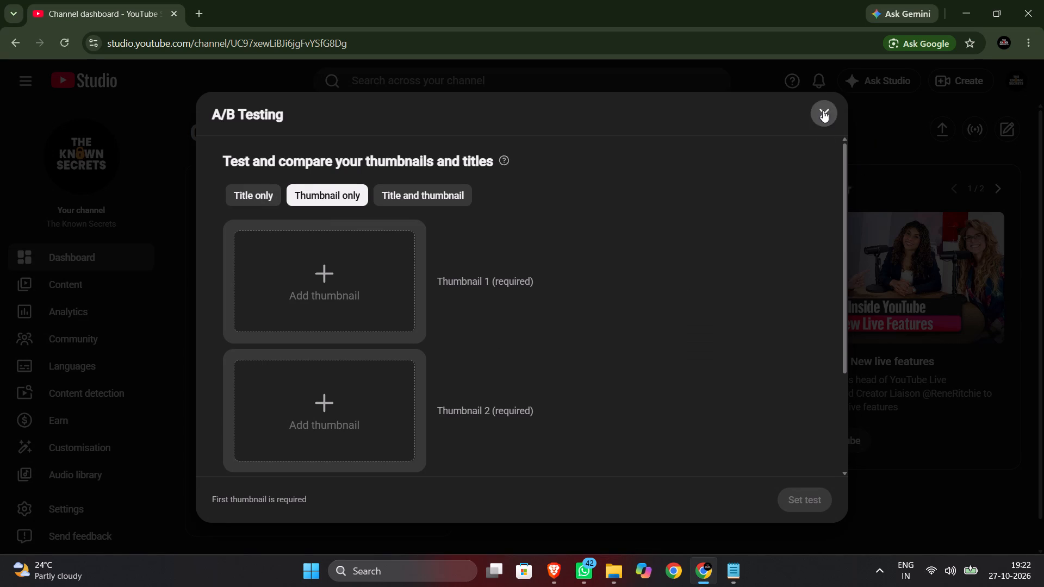
left_click(258, 256)
key("BackSpace")
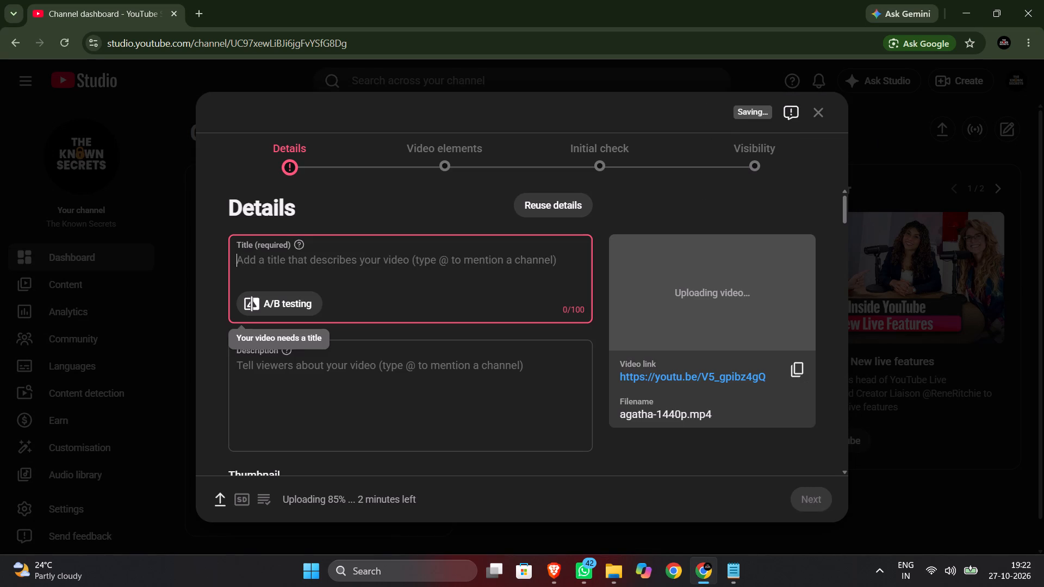
key("ctrl+v")
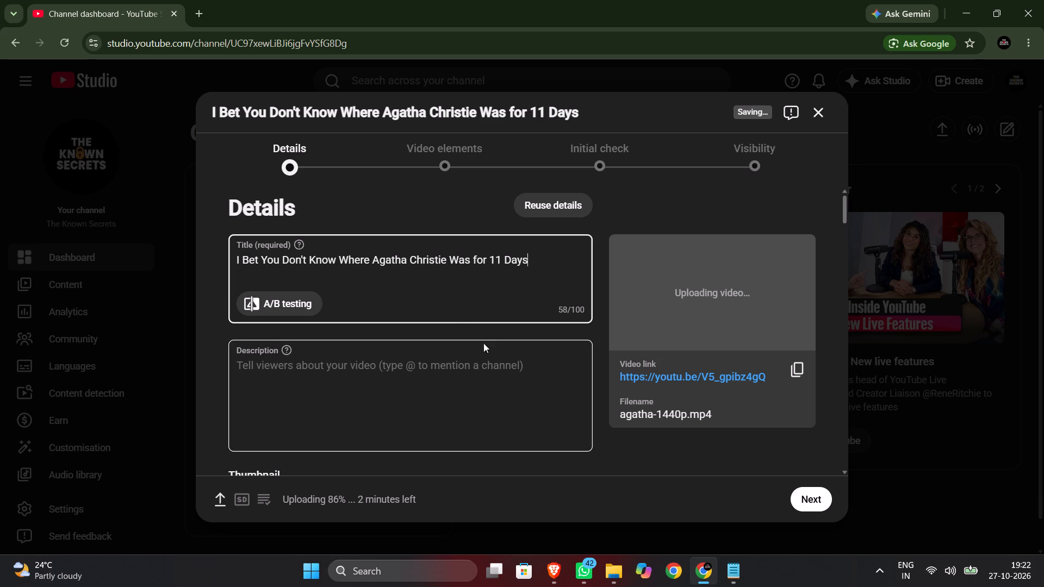
Copy the full text of description.txt from the project's Files folder into the video's description.
left_click(366, 379)
key("alt+Tab")
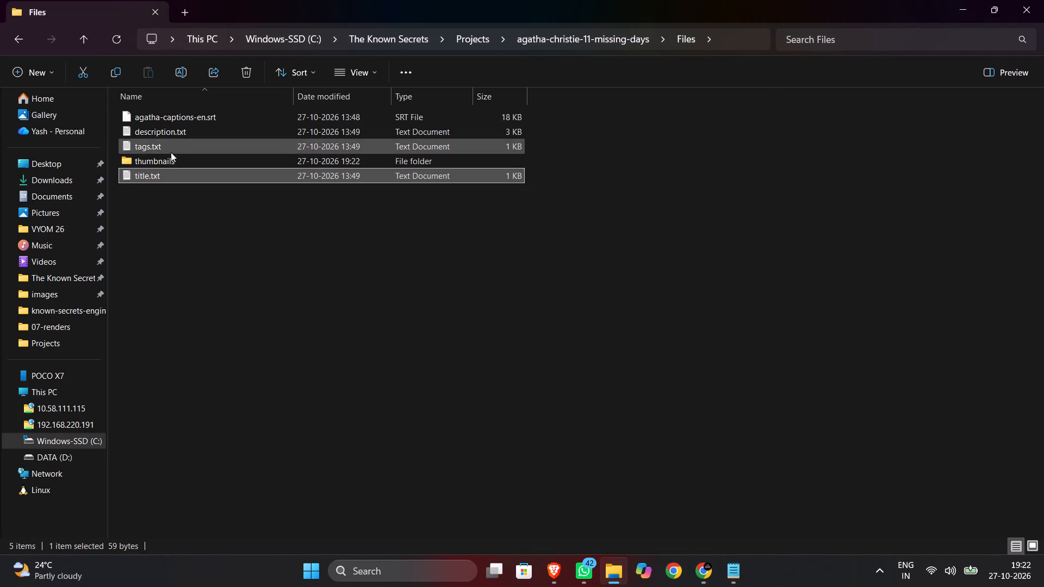
double_click(166, 130)
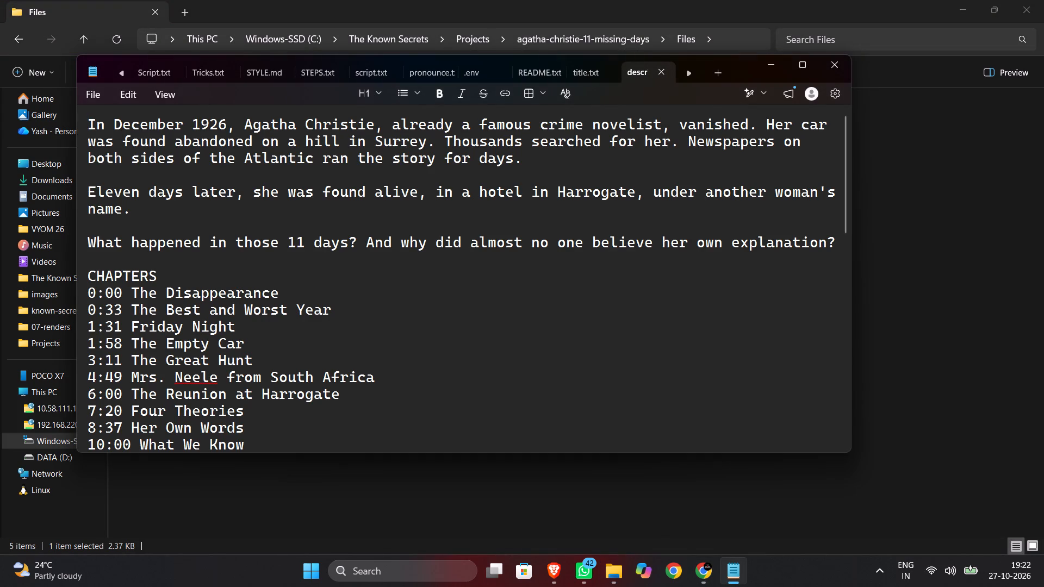
left_click_drag(89, 121, 153, 210)
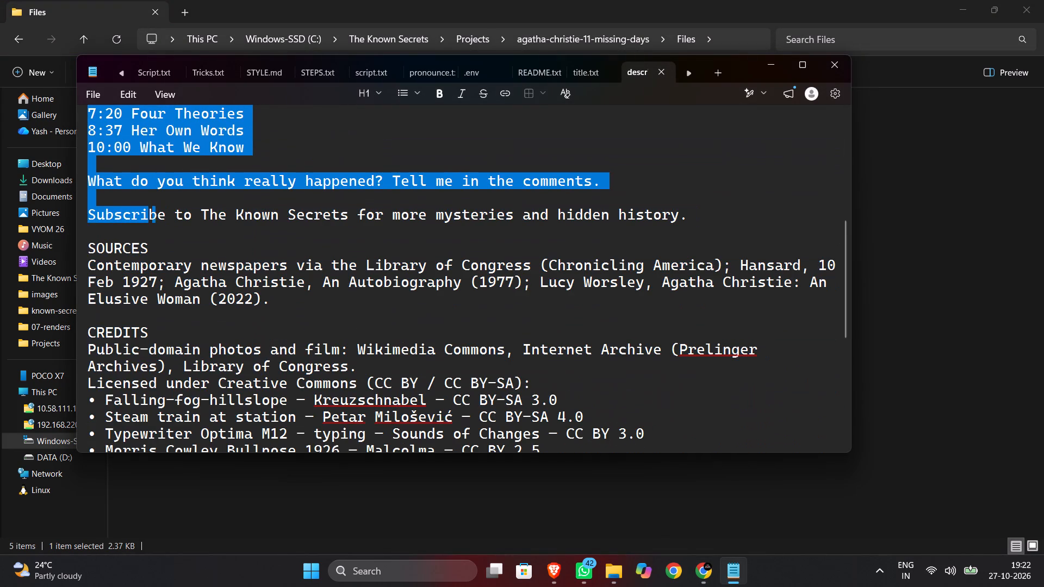
left_click_drag(153, 210, 636, 179)
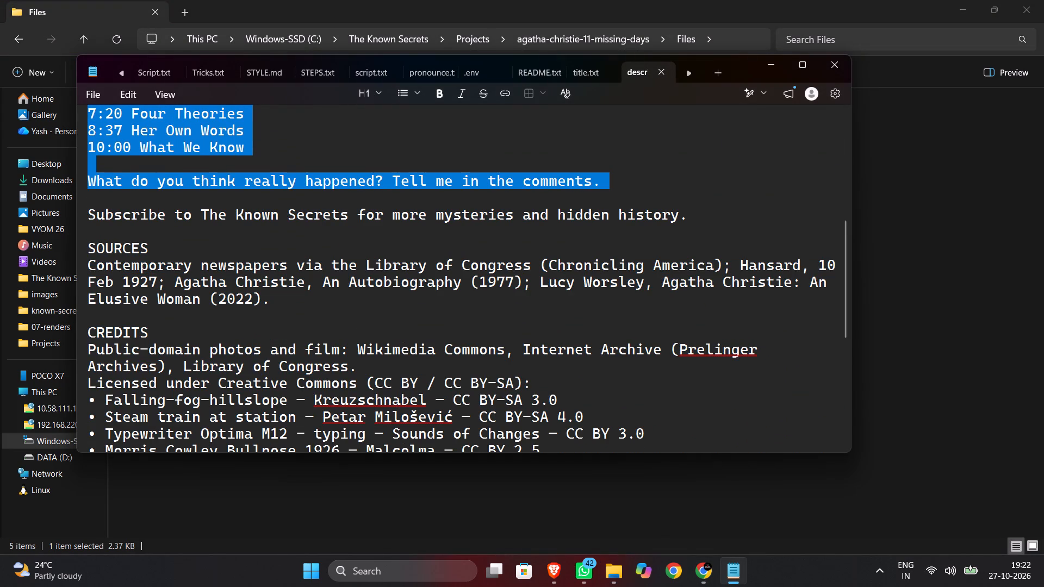
left_click_drag(636, 179, 705, 291)
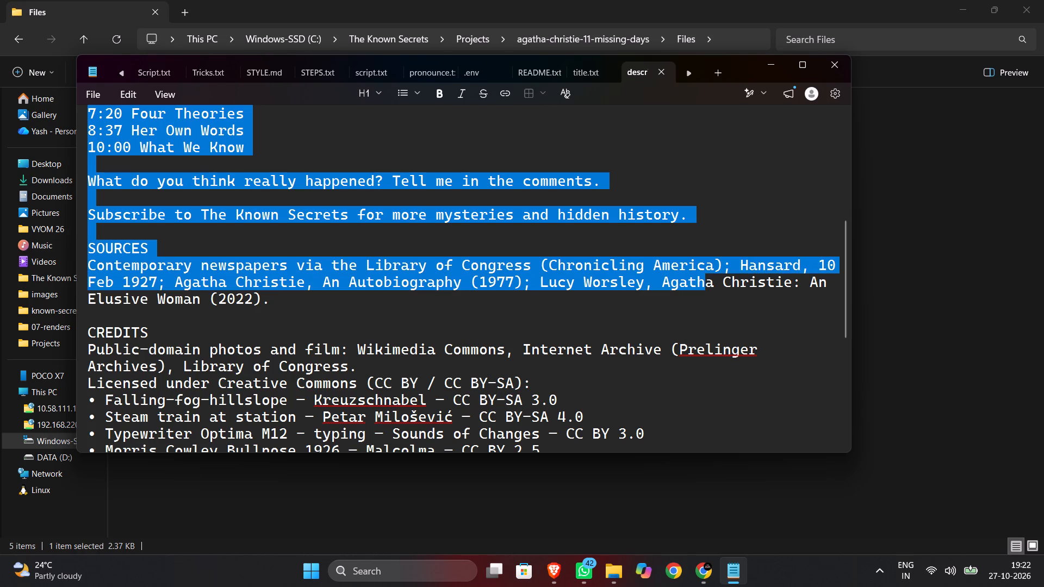
left_click_drag(705, 291, 718, 374)
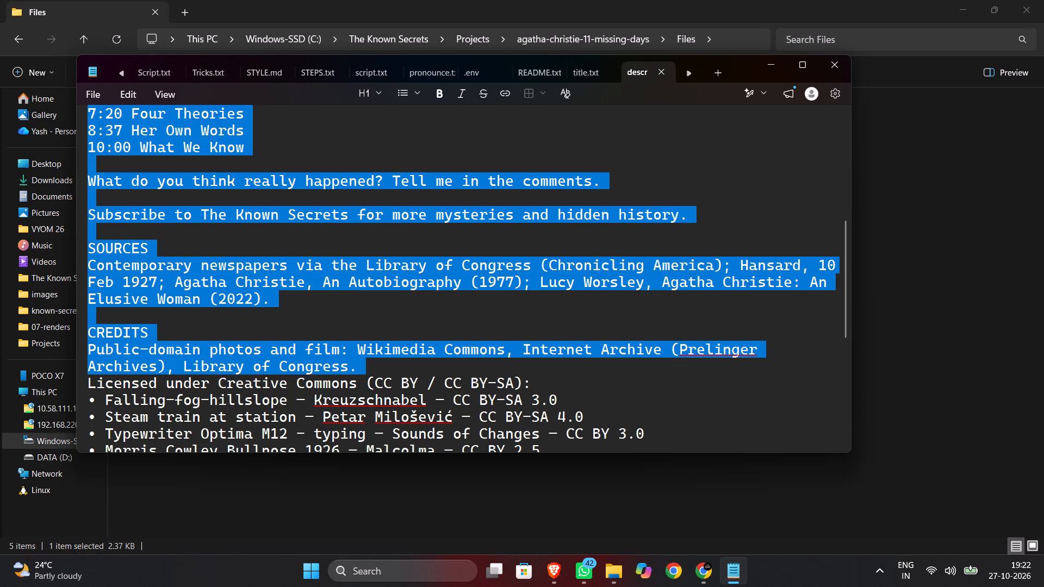
left_click_drag(718, 374, 722, 483)
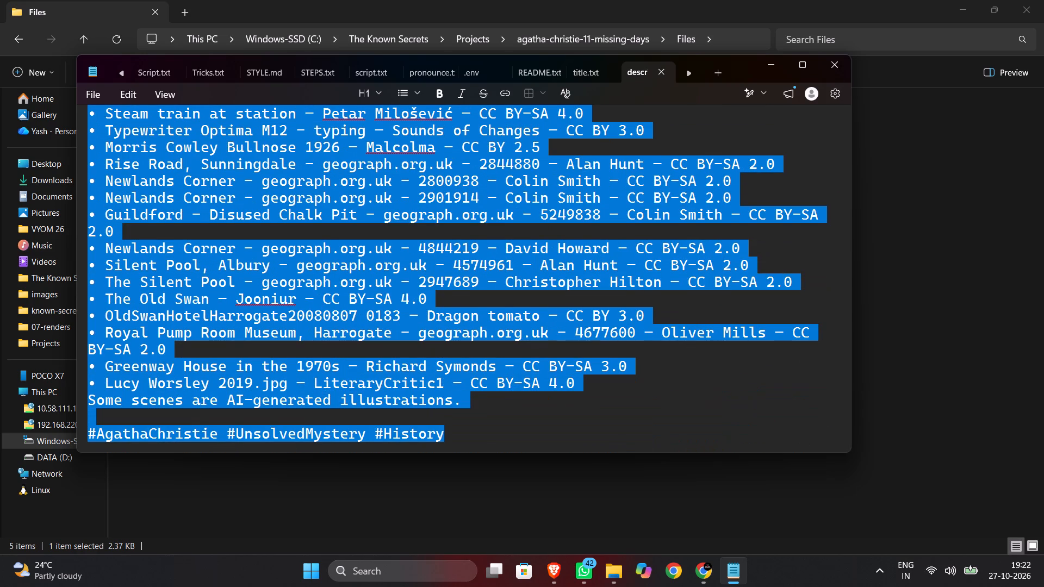
left_click_drag(722, 483, 456, 440)
key("ctrl+c")
key("alt+Tab")
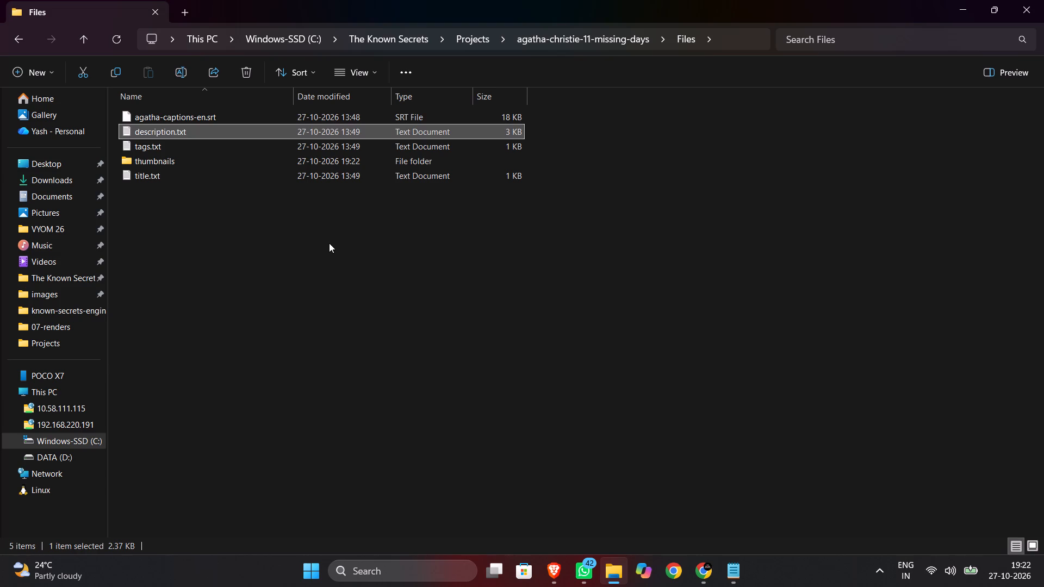
key("alt+Tab")
left_click(524, 264, "alt")
left_click(378, 377)
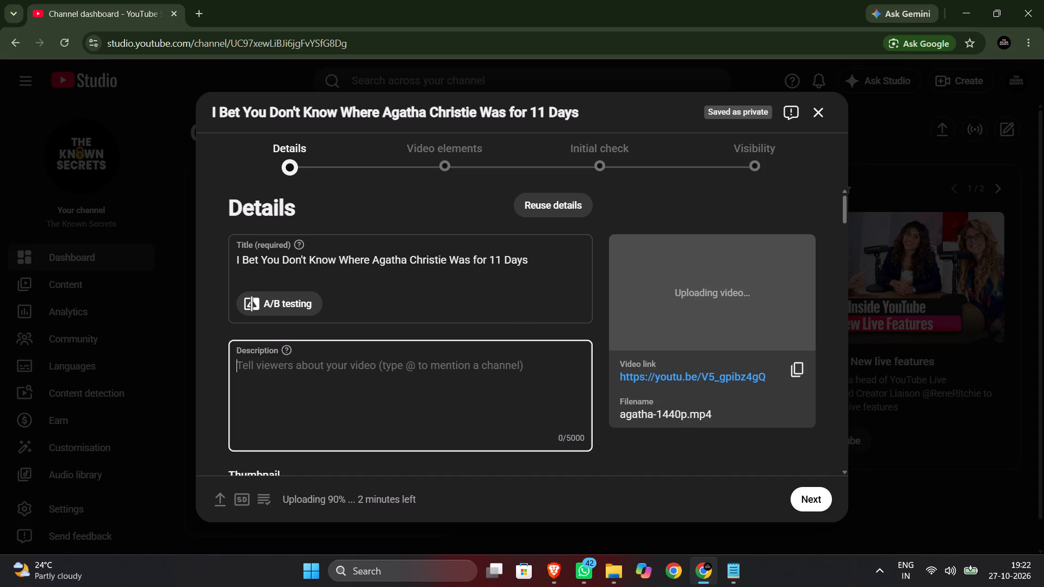
key("ctrl+v")
Open A/B testing for the video and set the test type to Thumbnail only.
scroll(459, 386, "down", 11)
scroll(630, 338, "down", 3)
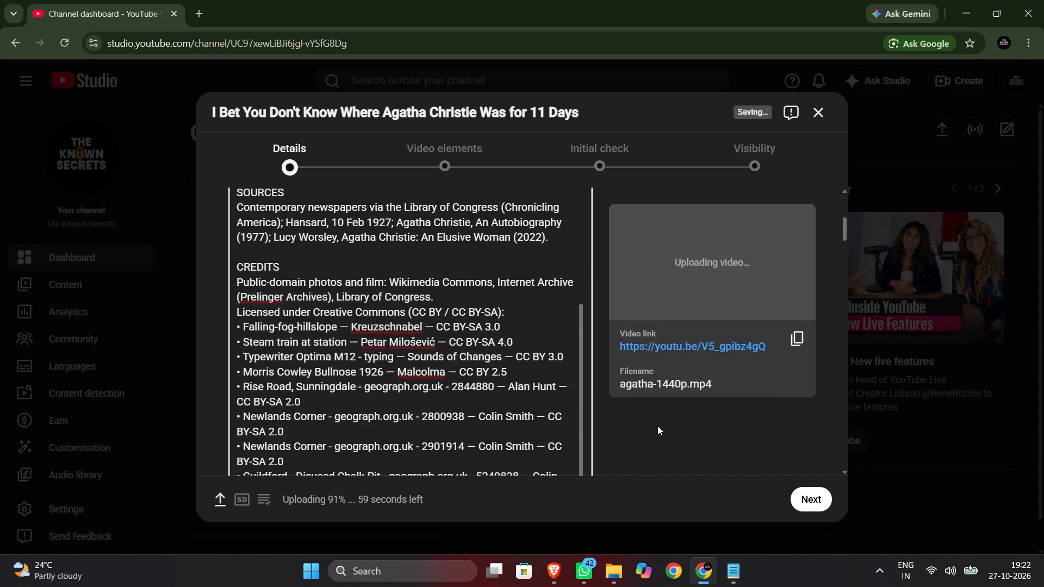
scroll(660, 446, "down", 6)
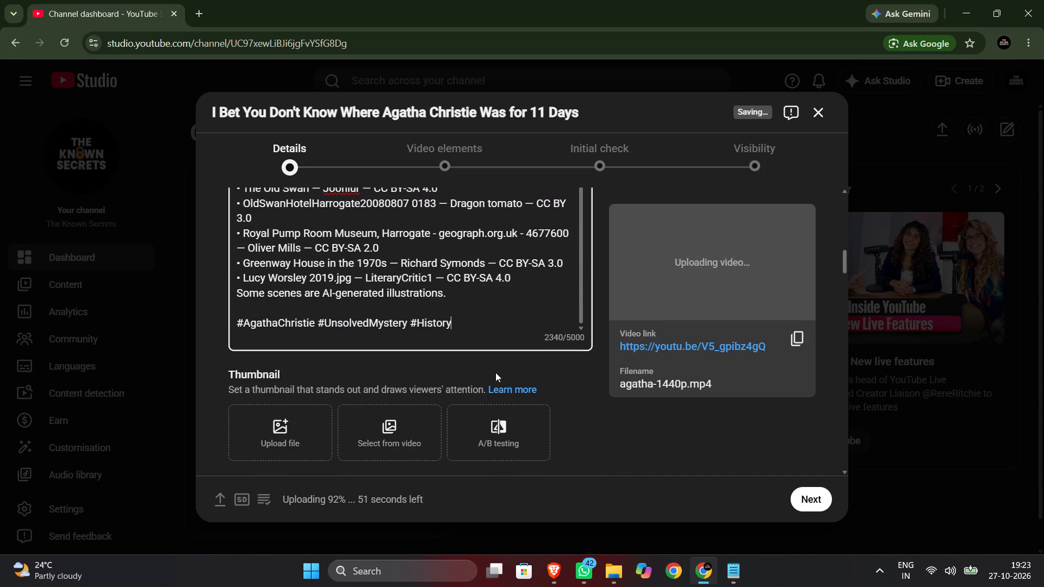
scroll(523, 389, "up", 4)
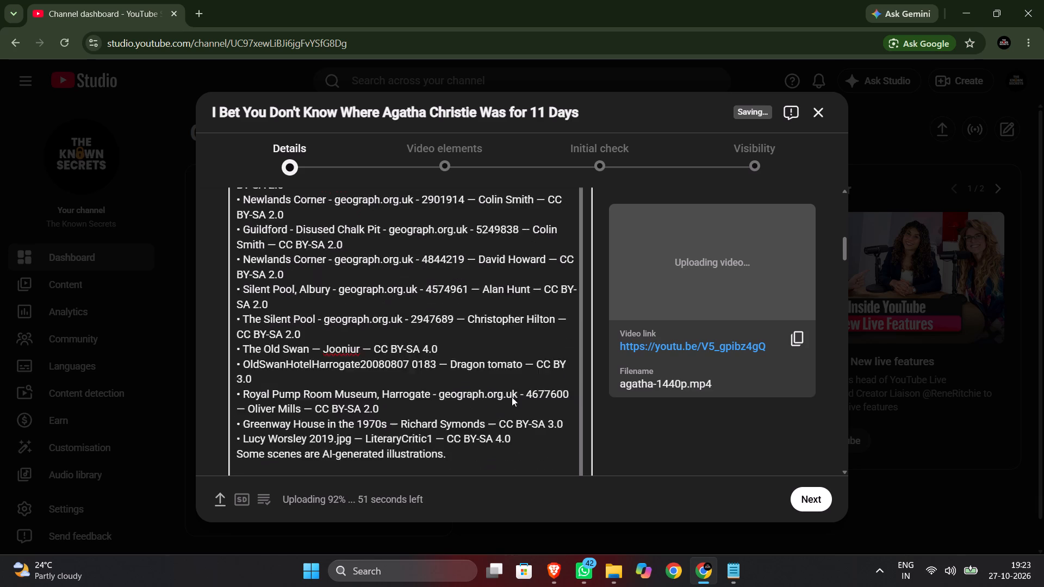
scroll(418, 376, "up", 14)
left_click(294, 301)
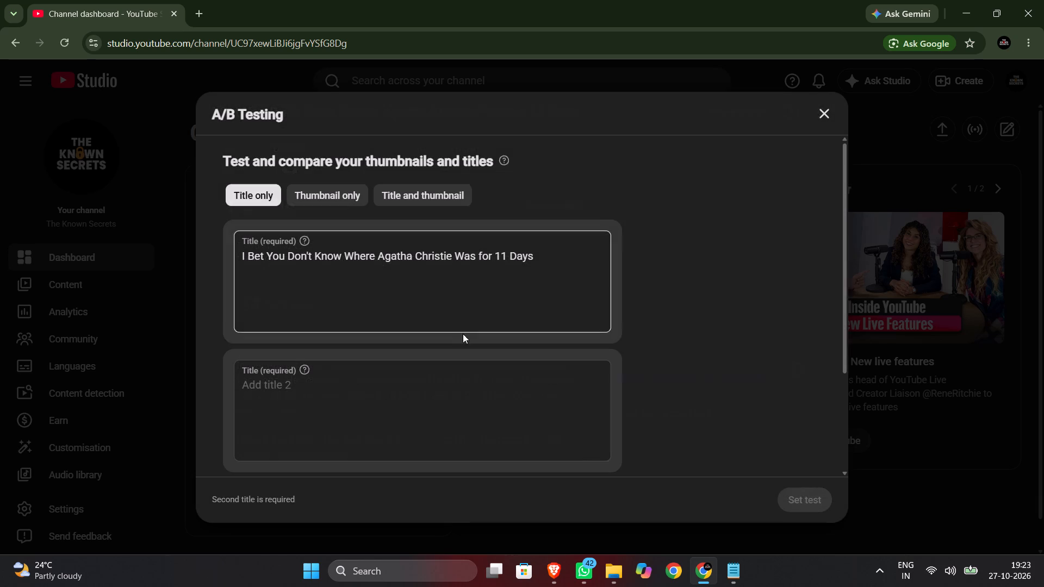
left_click(330, 197)
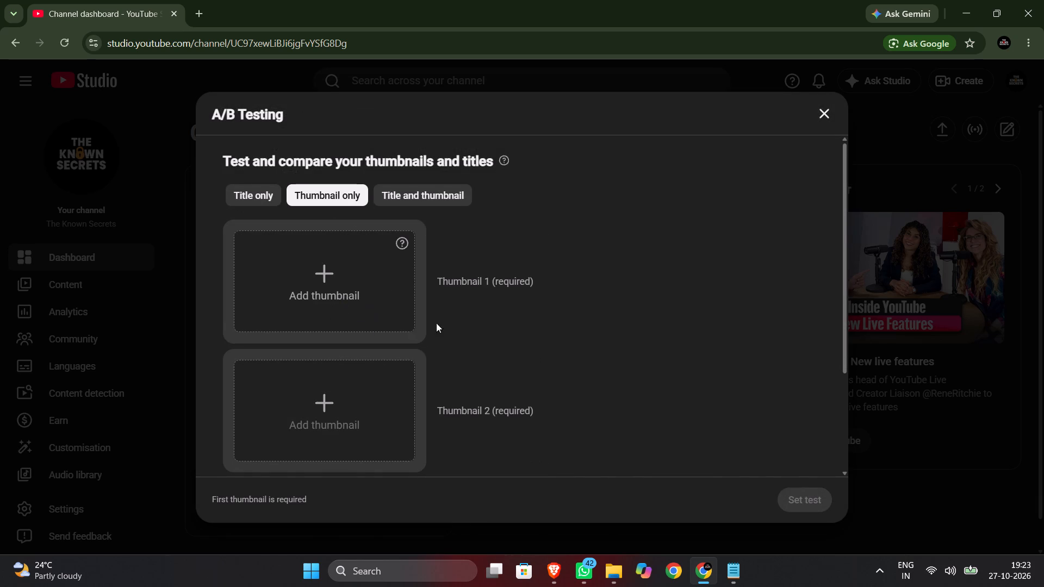
scroll(511, 334, "down", 2)
scroll(388, 250, "up", 2)
Add thumb3-missing-1440.png from the project's Files > thumbnails folder as Thumbnail 1 of the test.
left_click(315, 275)
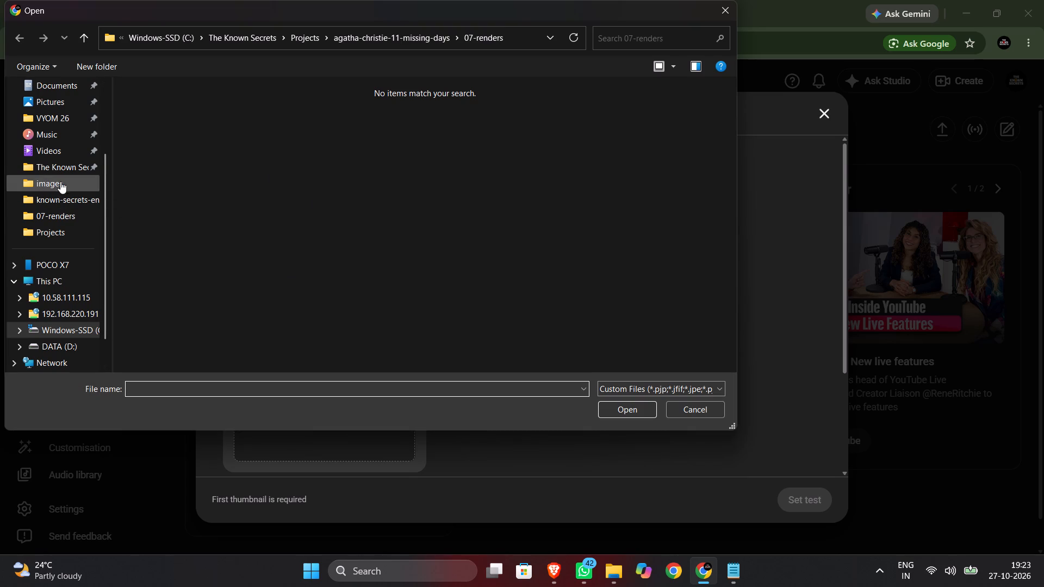
left_click(417, 39)
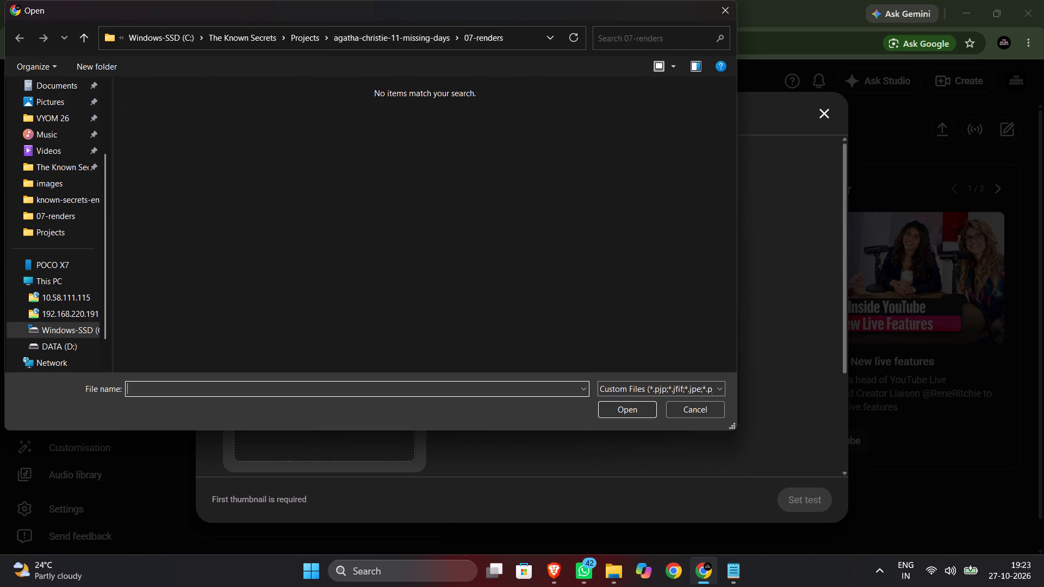
double_click(162, 224)
double_click(168, 110)
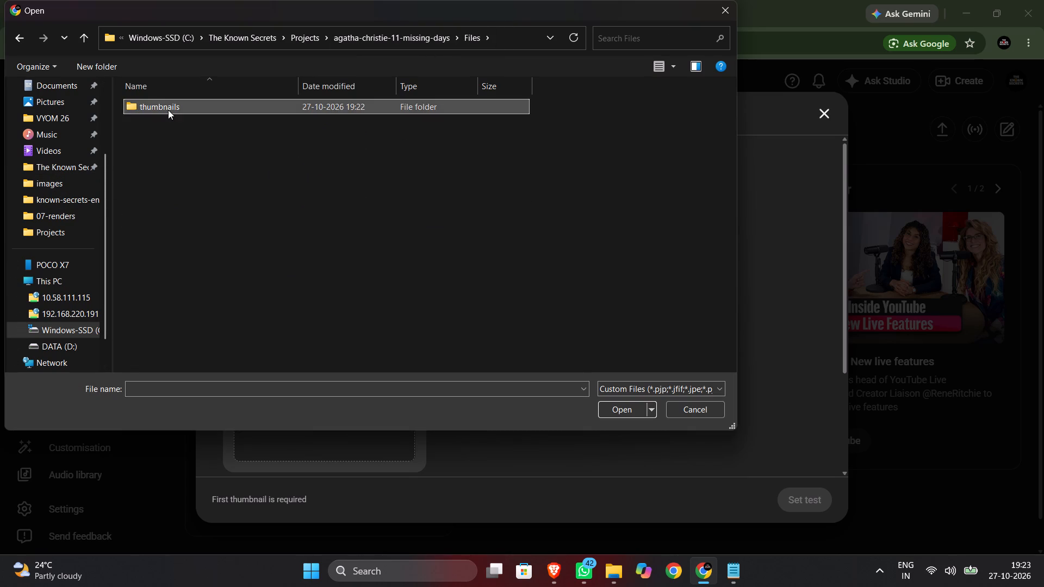
left_click_drag(482, 260, 144, 117)
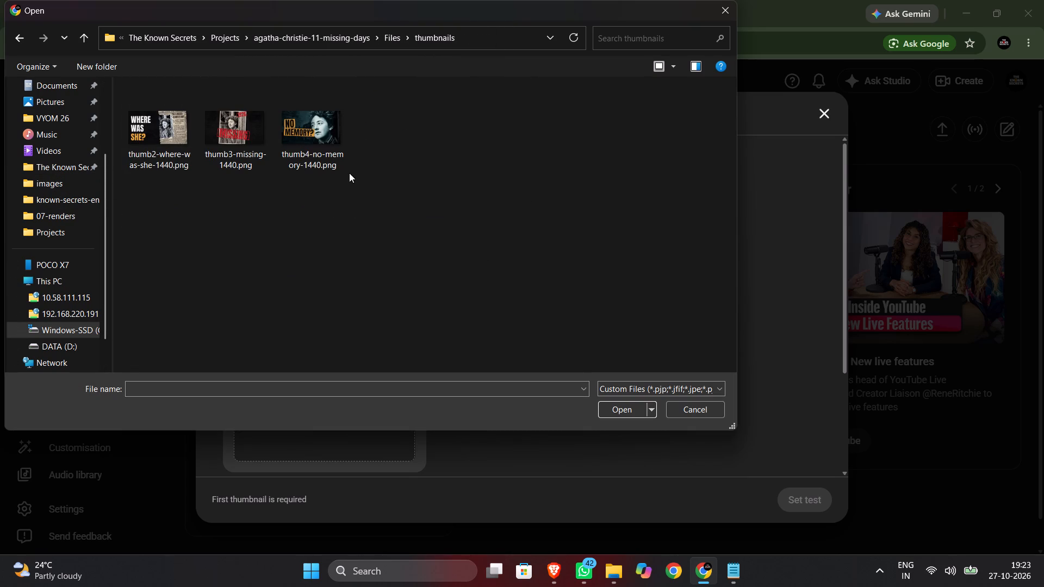
left_click_drag(364, 178, 118, 123)
left_click(163, 141)
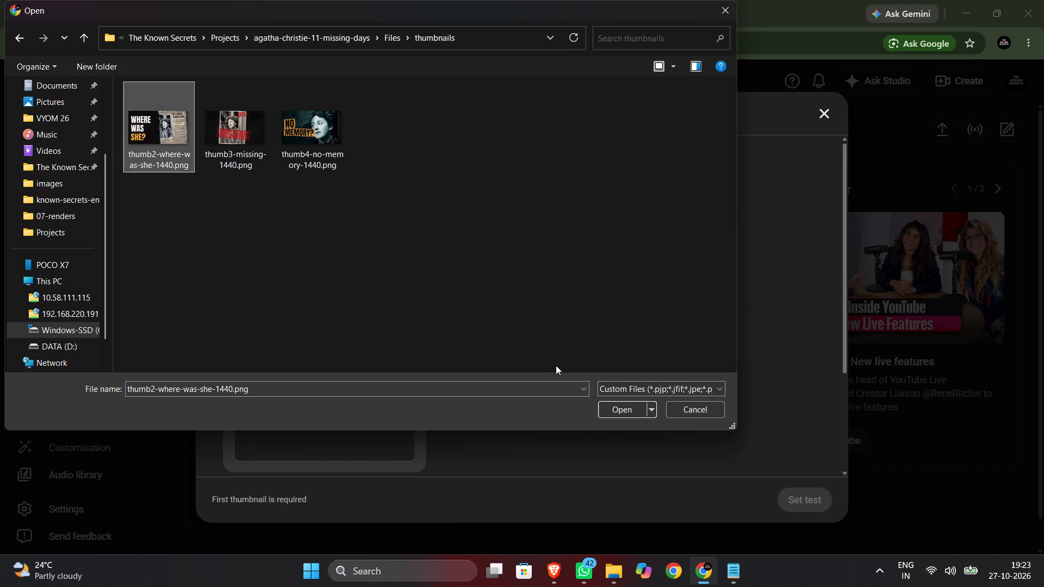
left_click(227, 136)
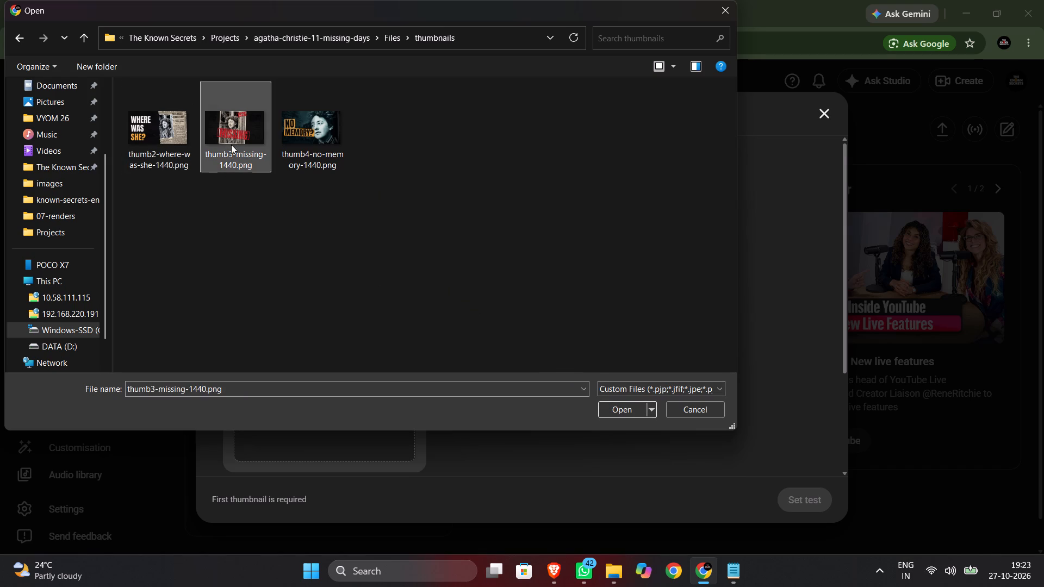
left_click(618, 407)
Add thumb2-where-was-she-1440.png as Thumbnail 2 of the test.
left_click(344, 406)
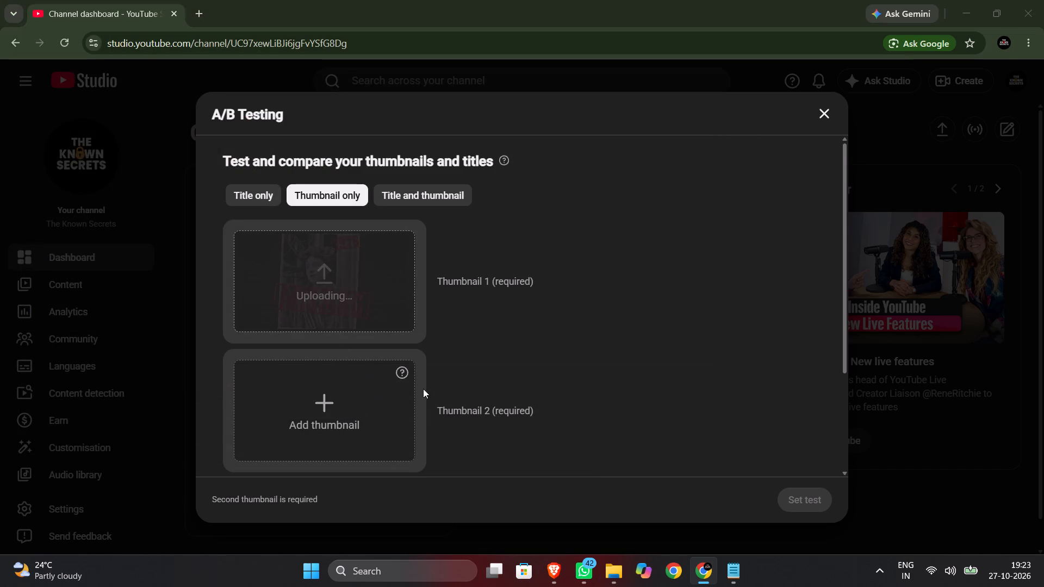
left_click(165, 130)
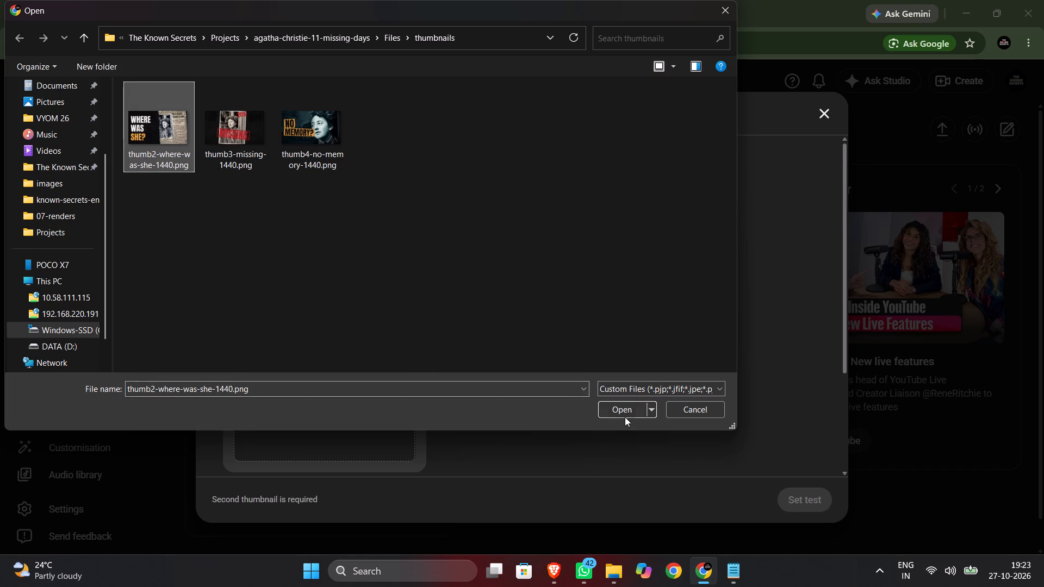
left_click(625, 417)
Add thumb4-no-memory-1440.png as Thumbnail 3 of the test.
scroll(523, 394, "down", 4)
left_click(334, 375)
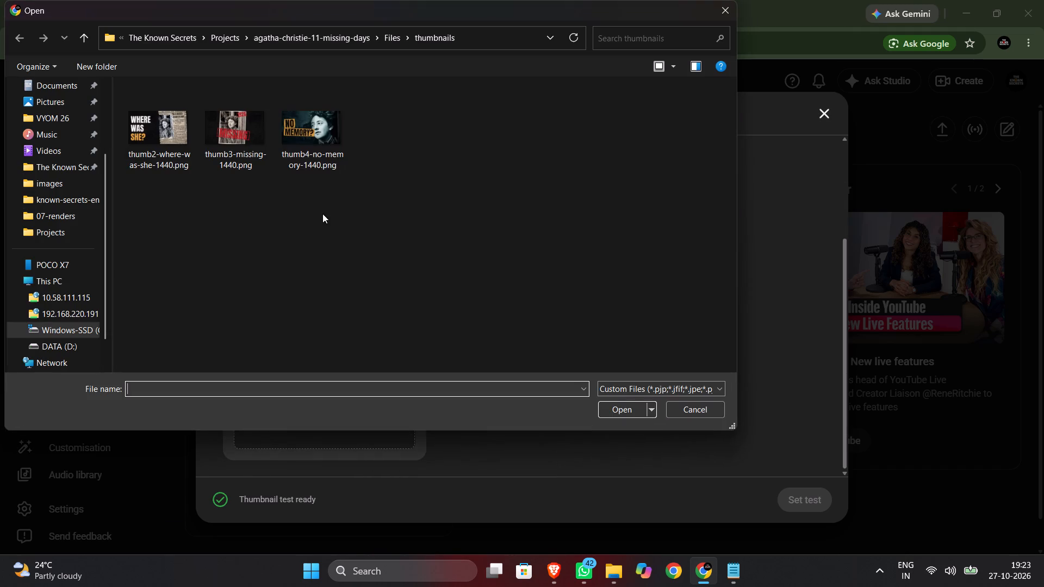
left_click(293, 130)
left_click(603, 406)
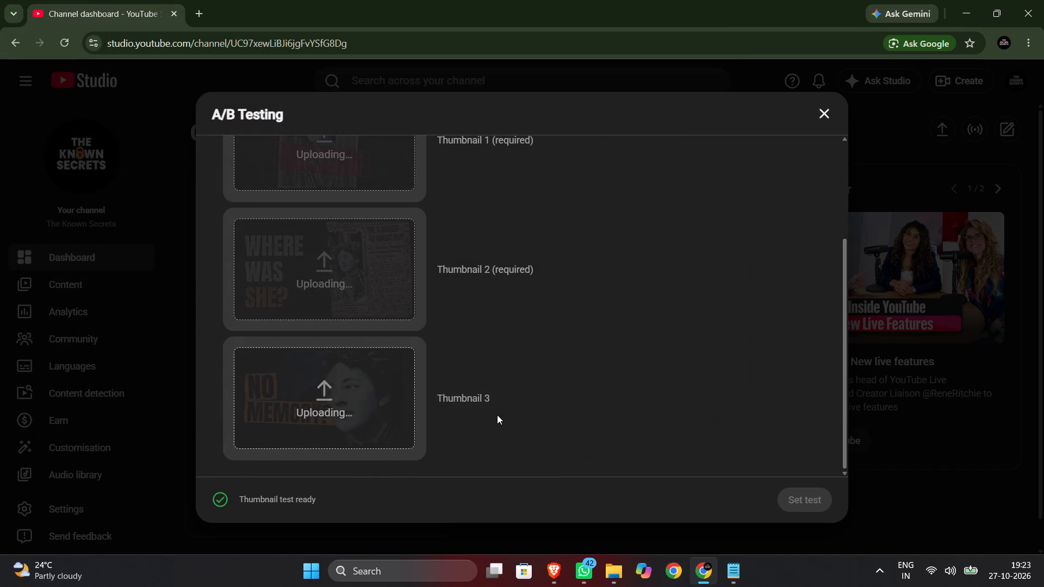
scroll(556, 398, "up", 2)
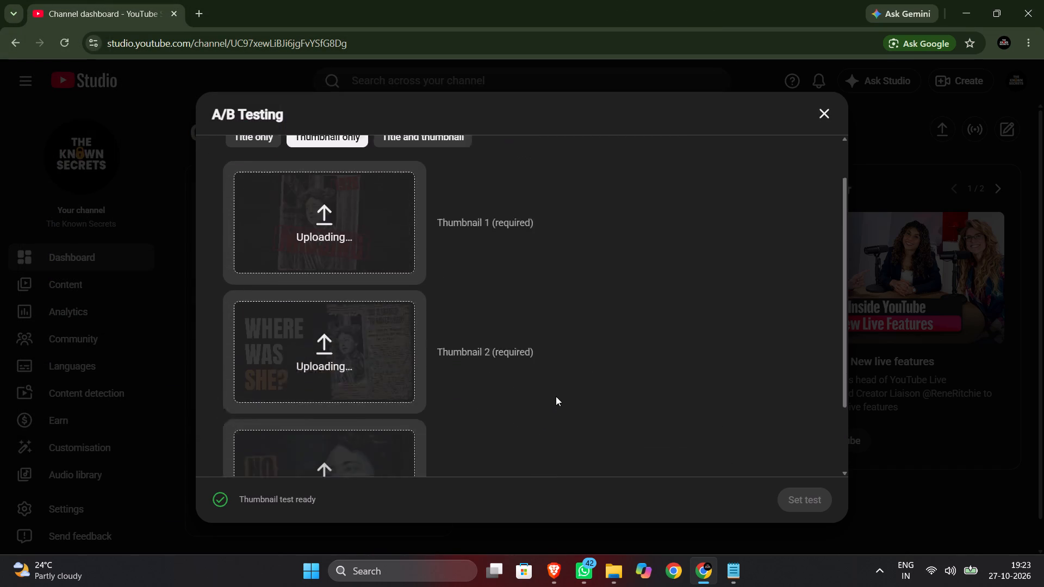
scroll(556, 396, "up", 1)
scroll(548, 344, "down", 2)
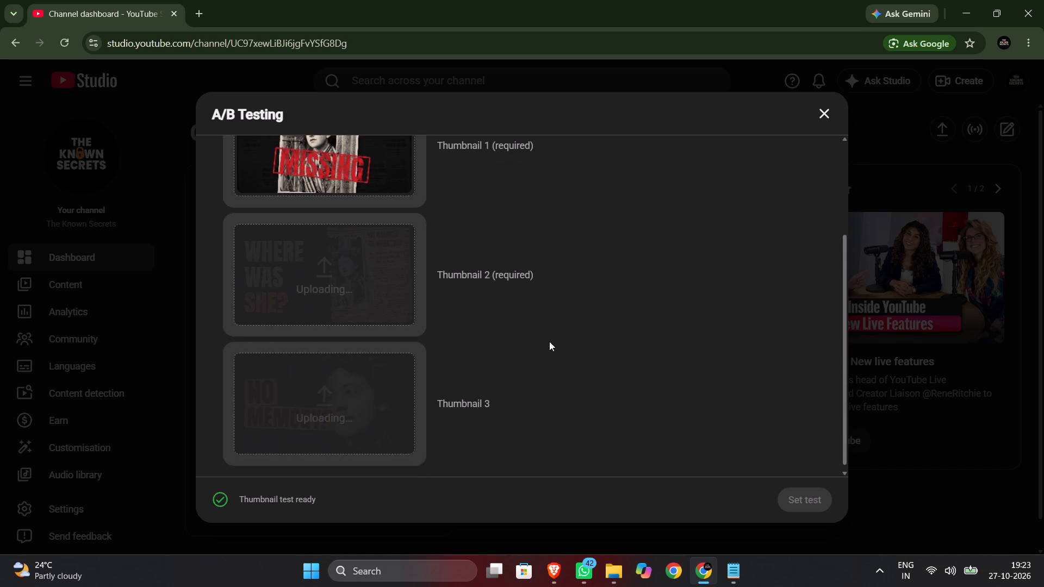
Check the three thumbnails and set the thumbnail A/B test for the video.
scroll(552, 342, "down", 3)
scroll(570, 345, "up", 2)
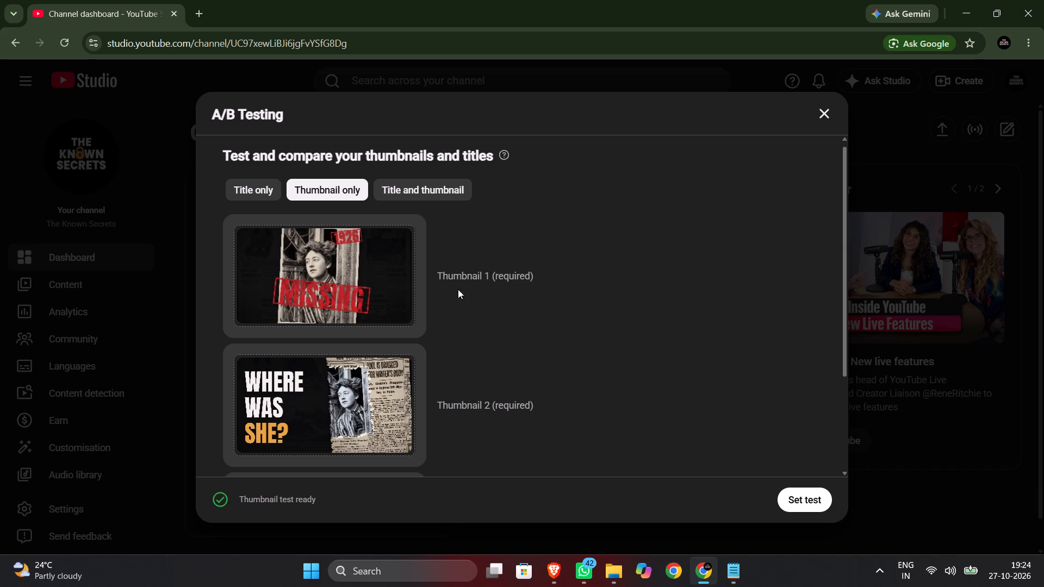
scroll(477, 325, "down", 3)
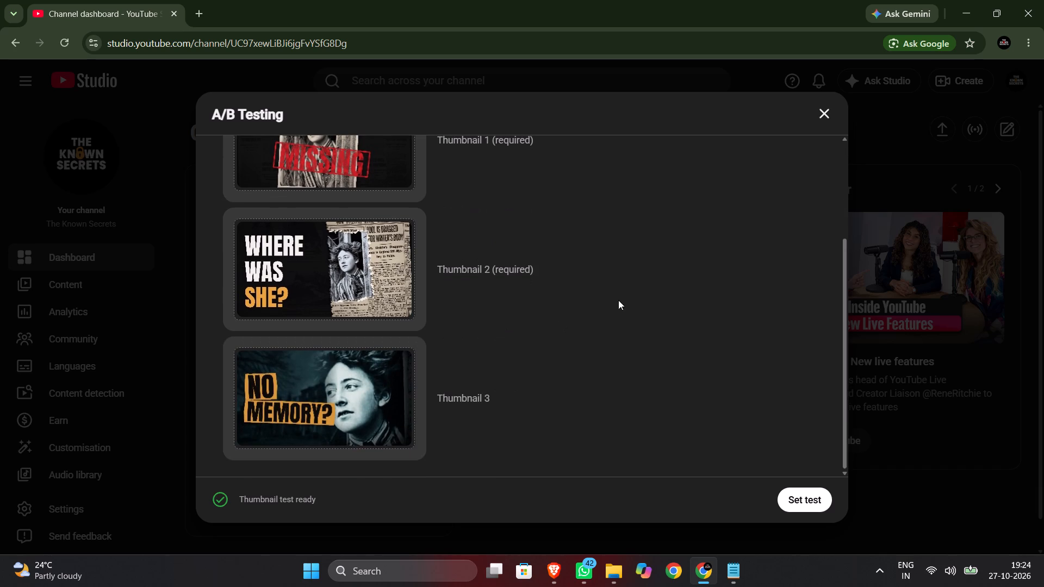
scroll(612, 312, "down", 2)
left_click(803, 500)
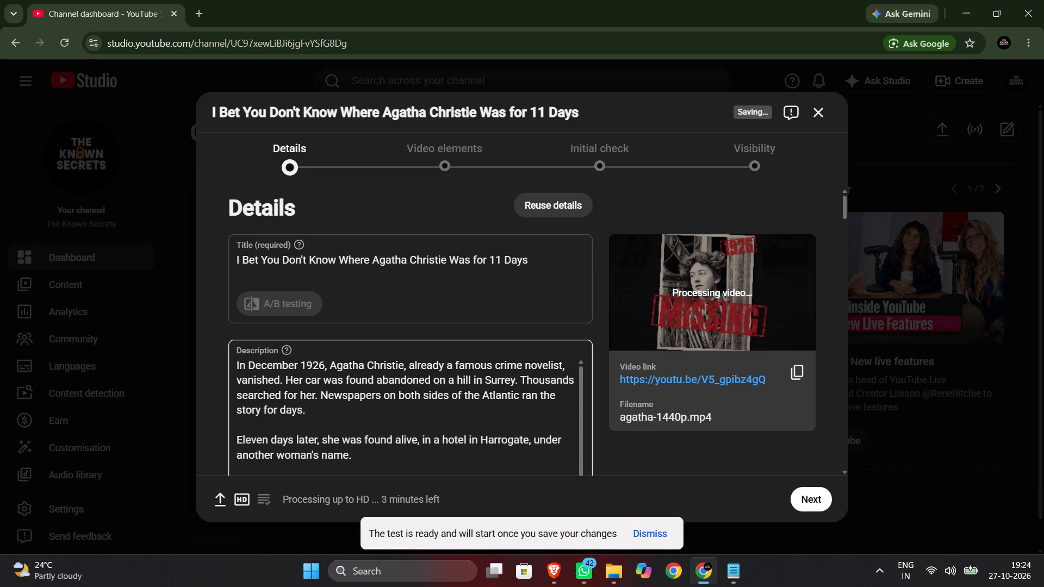
Review the video's description, thumbnail, playlist, audience, age restriction, paid promotion and AI use settings on the Details page.
scroll(294, 328, "down", 4)
scroll(393, 351, "down", 5)
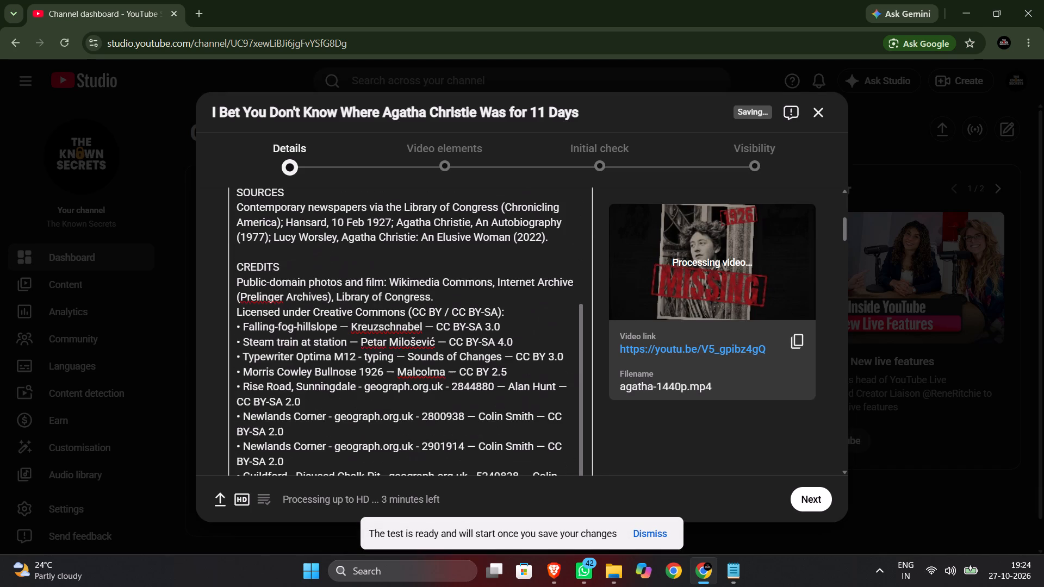
scroll(405, 355, "down", 4)
scroll(643, 378, "down", 9)
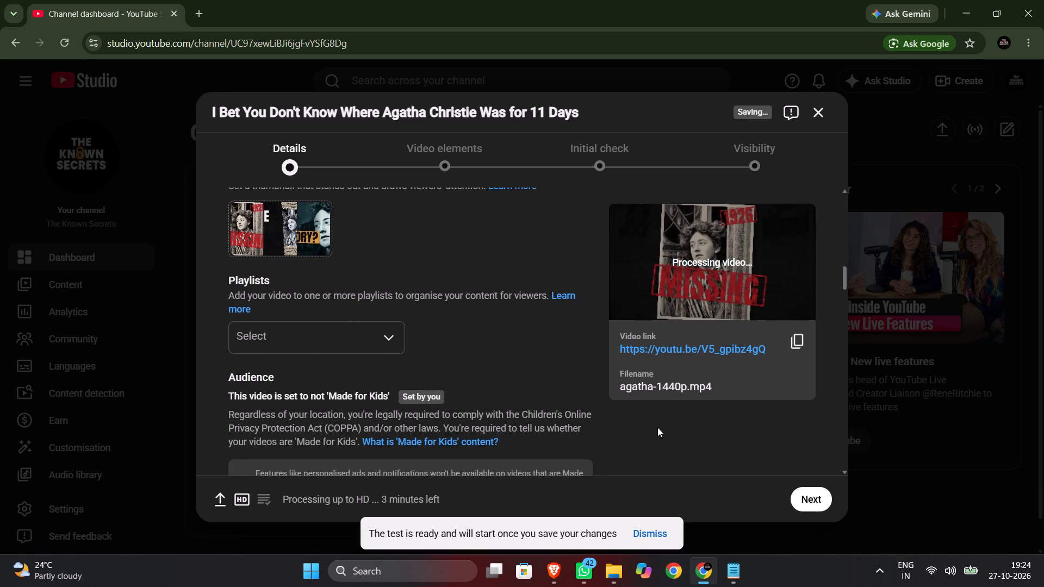
scroll(657, 427, "up", 1)
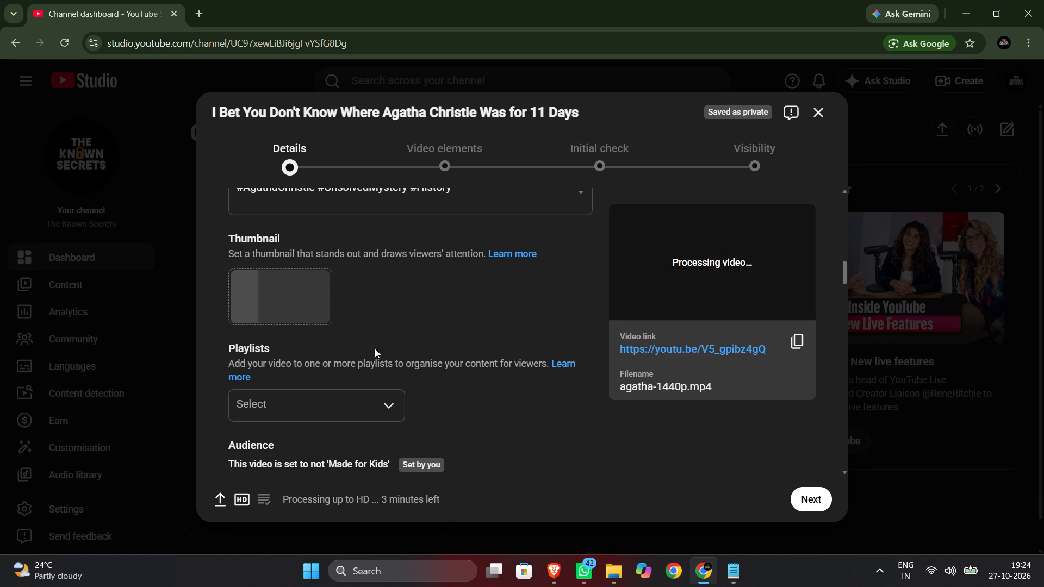
left_click(375, 405)
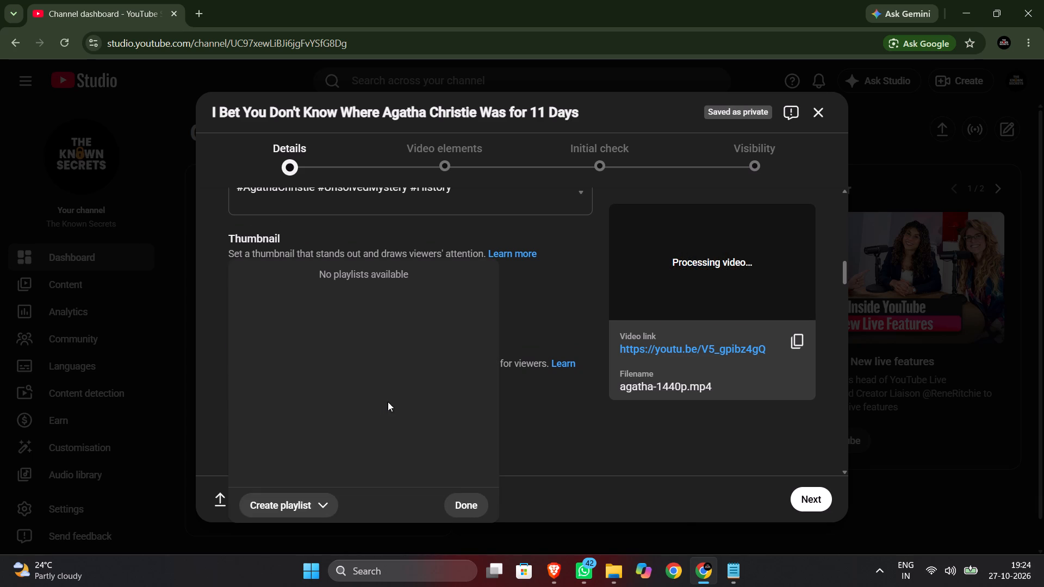
left_click(618, 423)
scroll(454, 344, "down", 3)
scroll(339, 427, "down", 2)
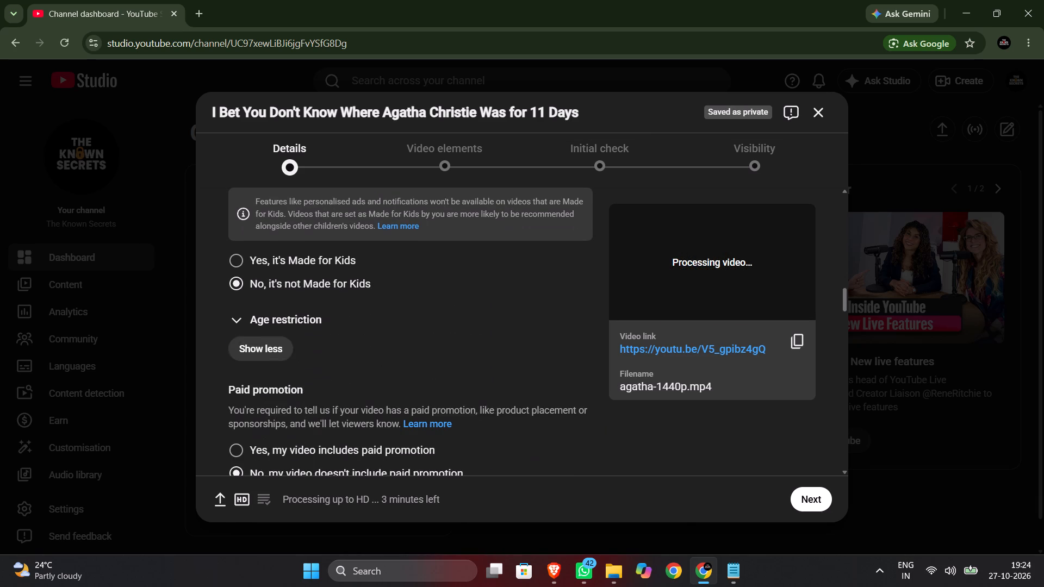
scroll(316, 373, "down", 2)
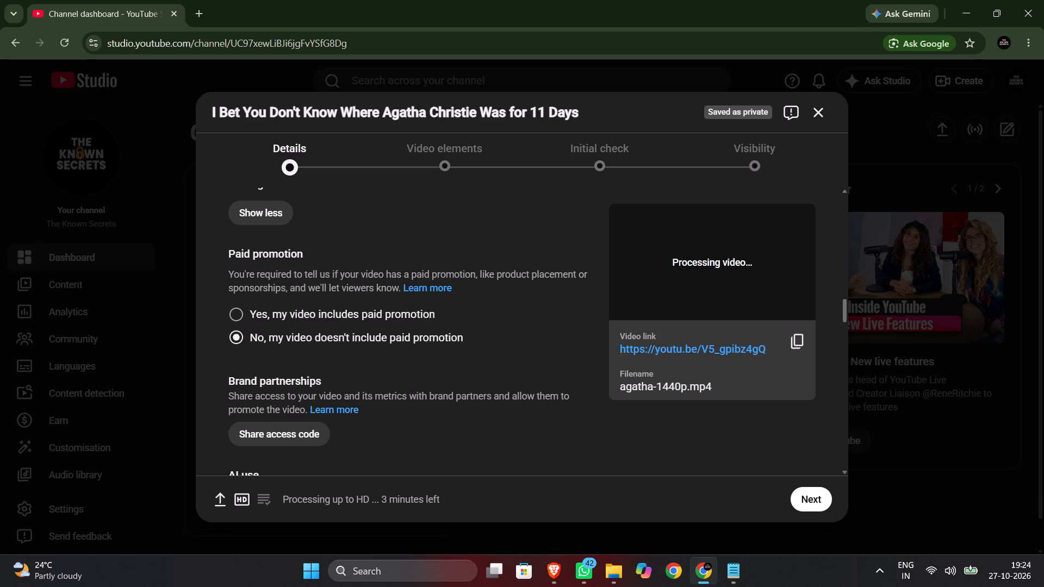
scroll(298, 281, "up", 1)
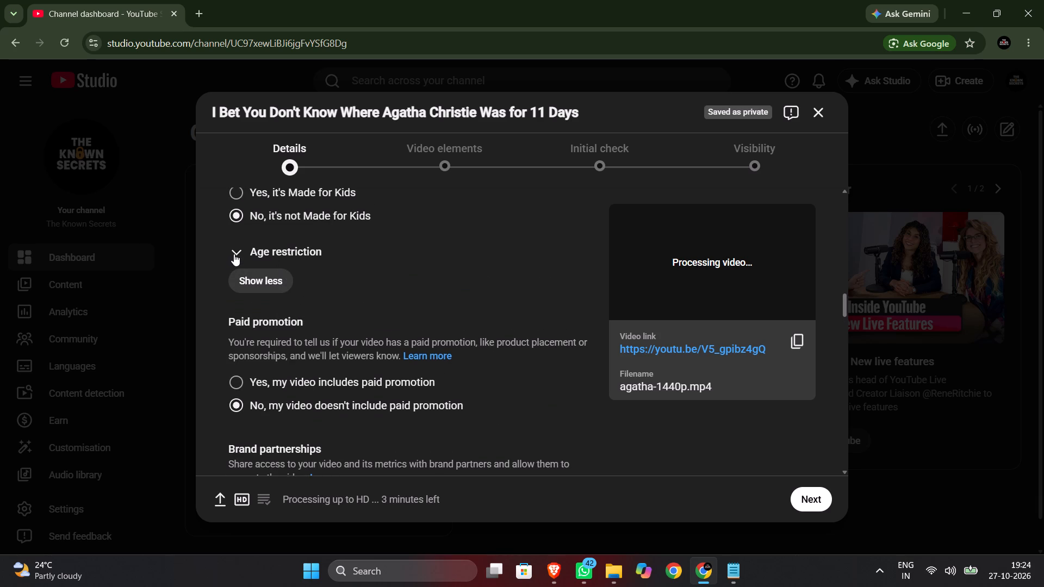
left_click(234, 254)
left_click(234, 254)
double_click(234, 254)
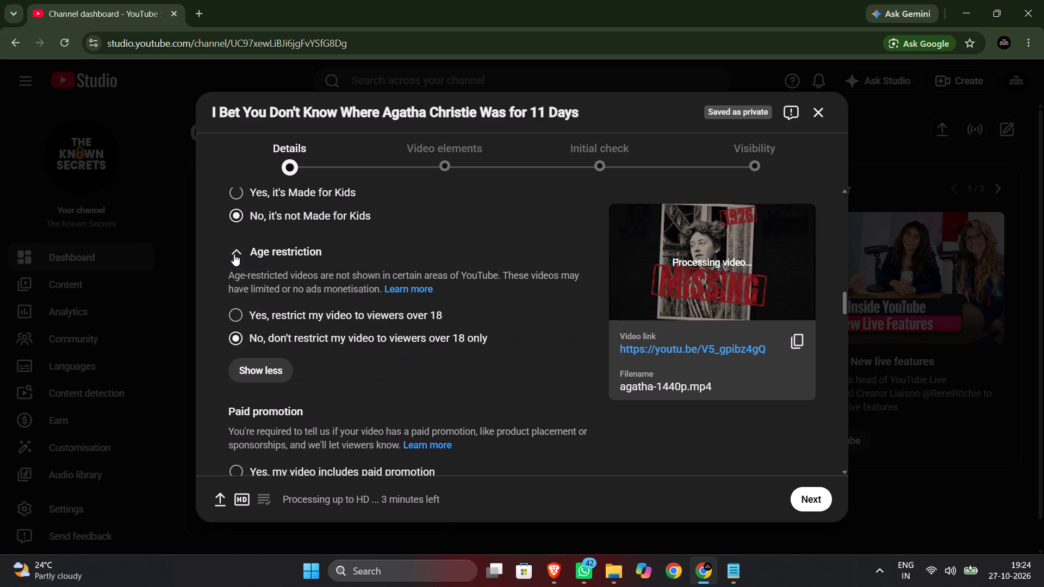
left_click(260, 282)
scroll(338, 429, "down", 2)
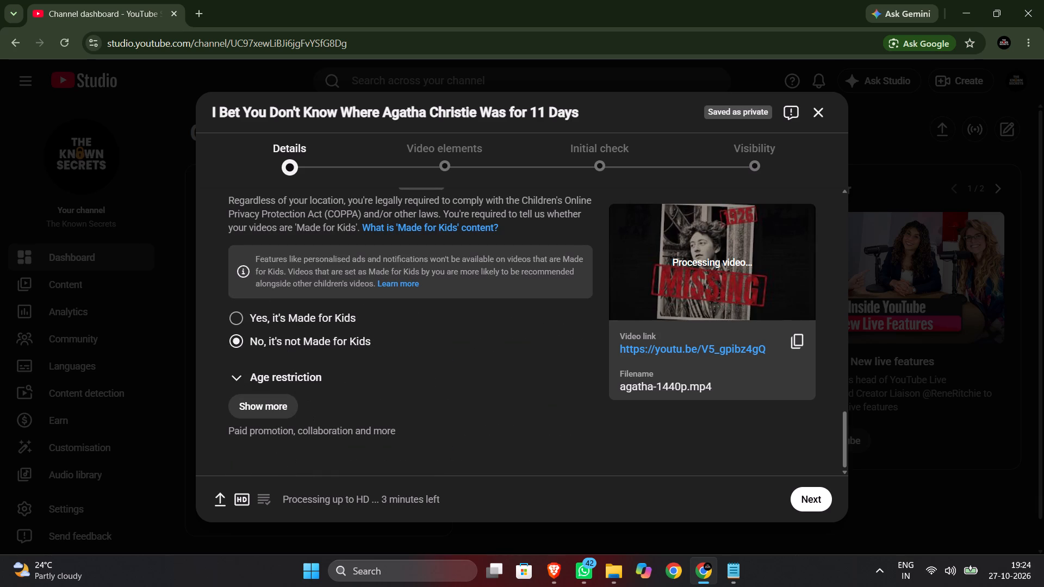
left_click(276, 411)
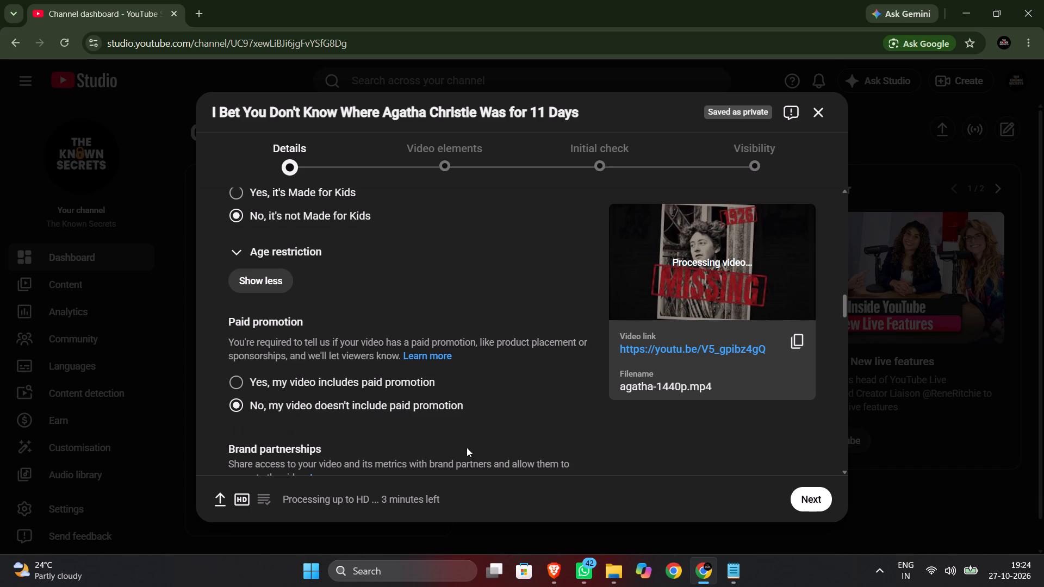
scroll(435, 445, "down", 3)
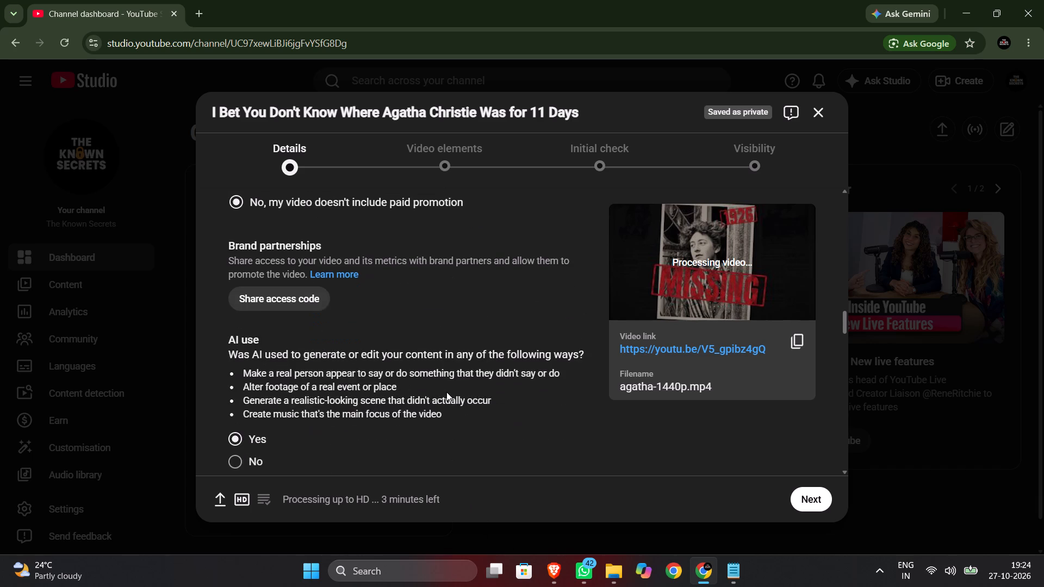
scroll(446, 392, "down", 2)
scroll(392, 309, "up", 1)
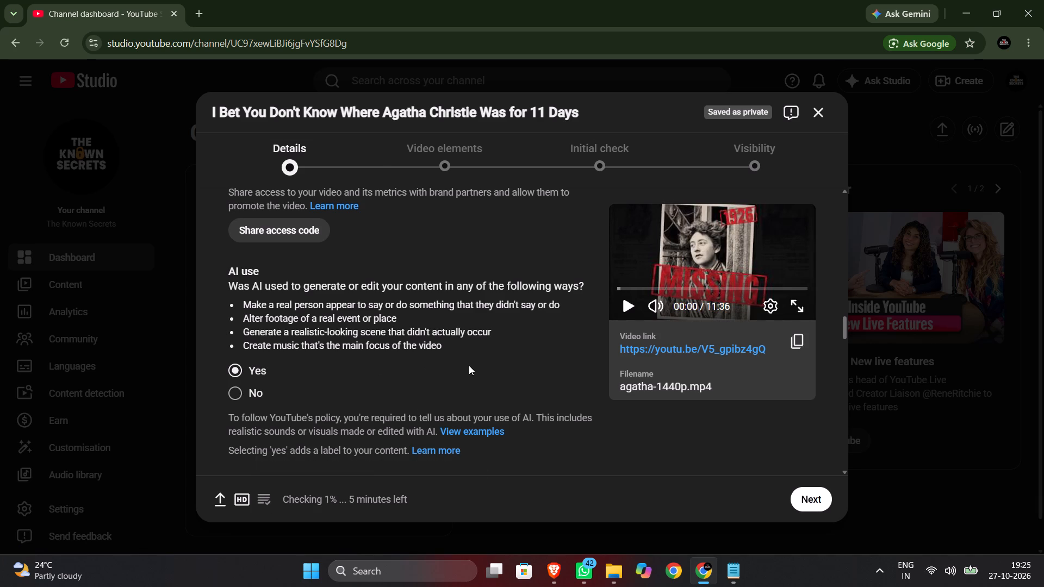
Review the automatic chapters, places and concepts, tags, language and captions, recording date, licence and Shorts remixing settings.
scroll(466, 364, "down", 3)
scroll(325, 352, "down", 2)
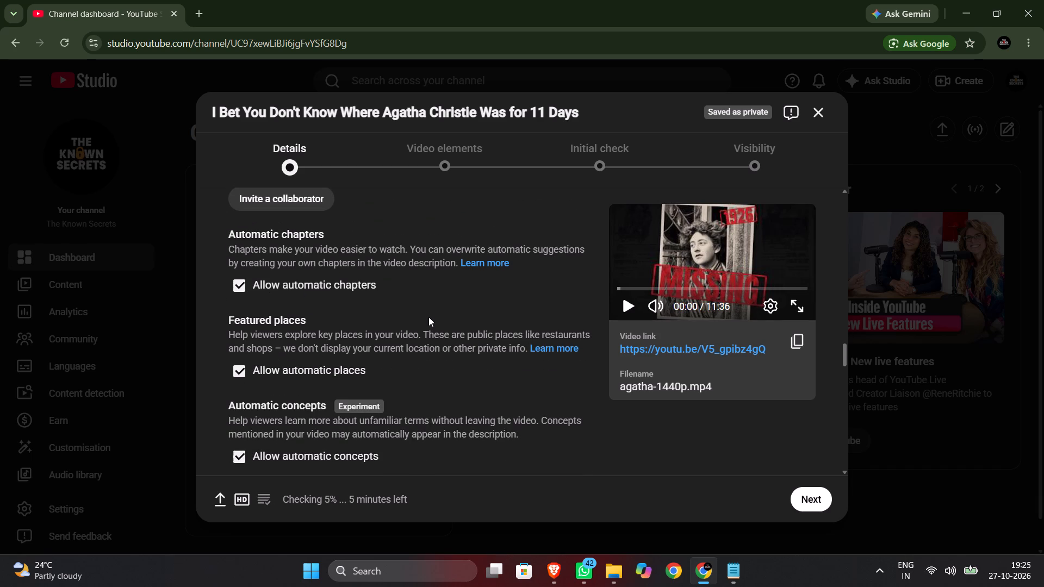
scroll(429, 316, "down", 1)
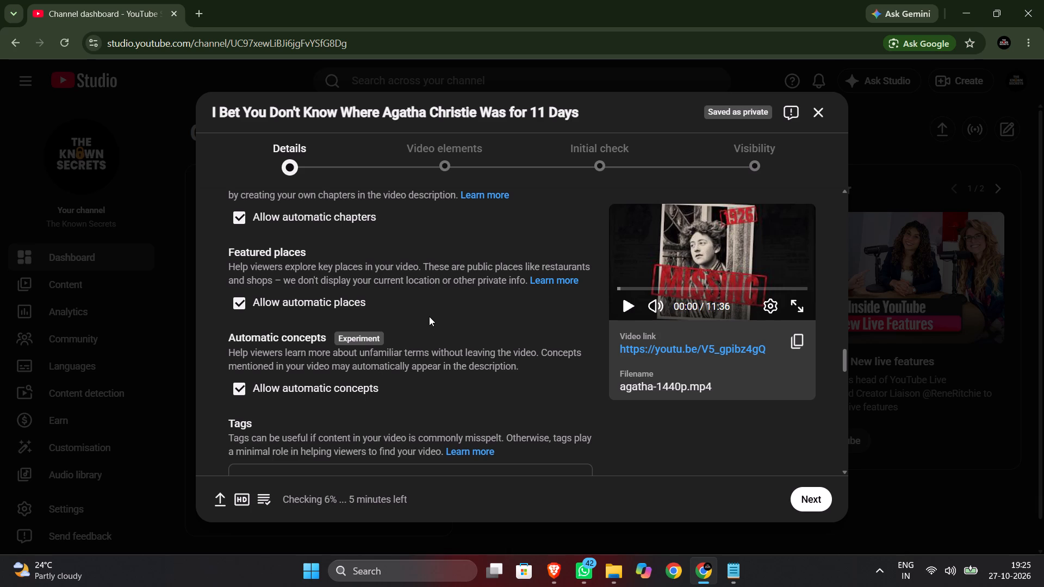
scroll(443, 324, "down", 2)
scroll(459, 383, "down", 2)
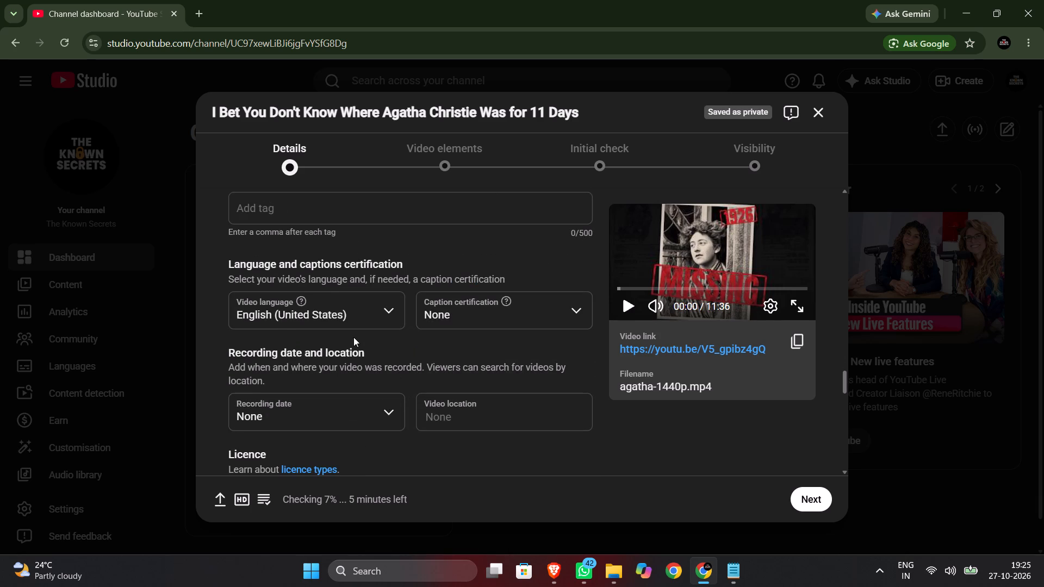
scroll(353, 336, "up", 2)
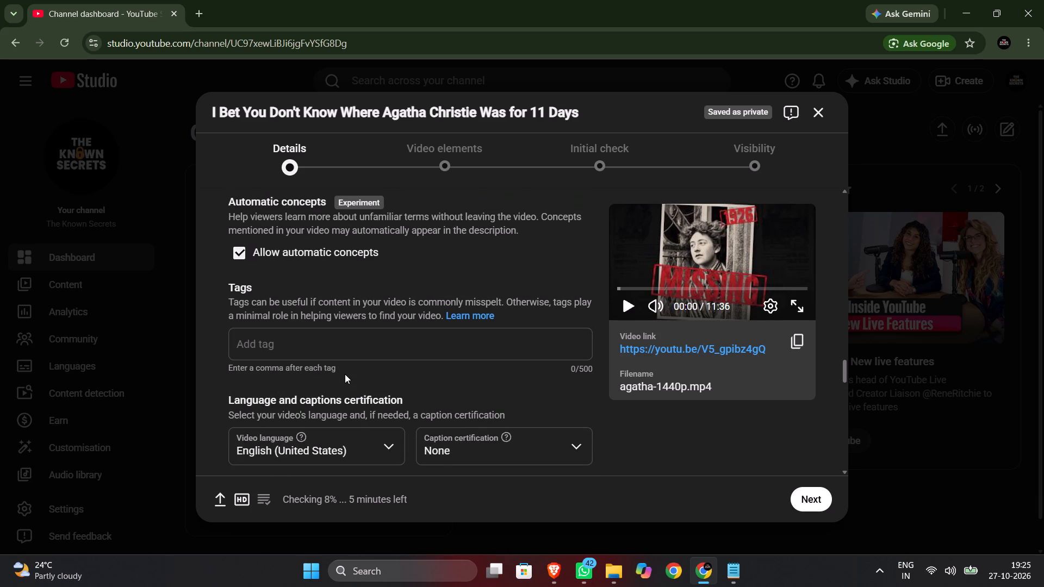
scroll(407, 385, "down", 1)
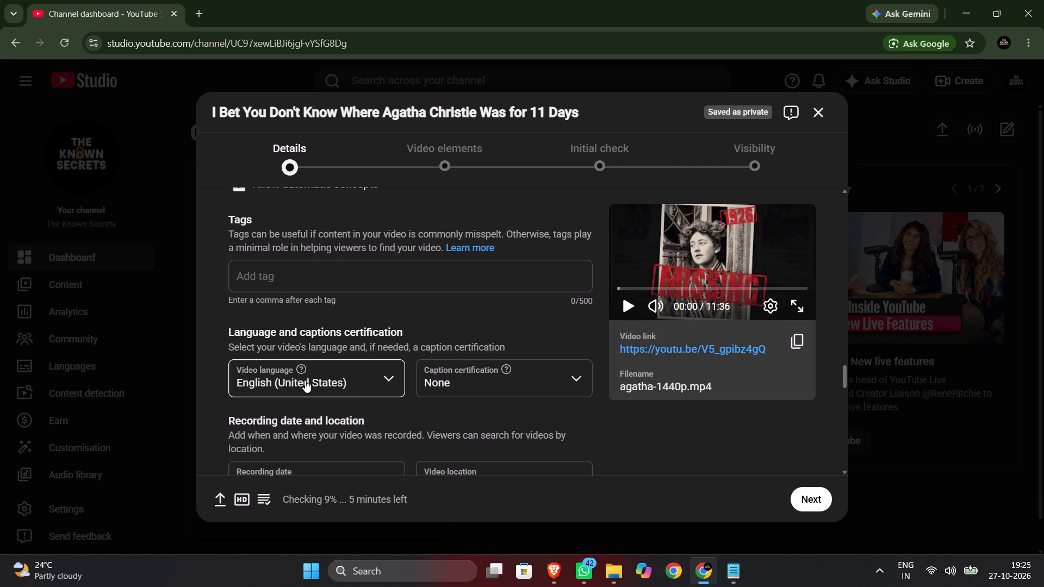
left_click(574, 382)
left_click(574, 381)
scroll(449, 397, "down", 2)
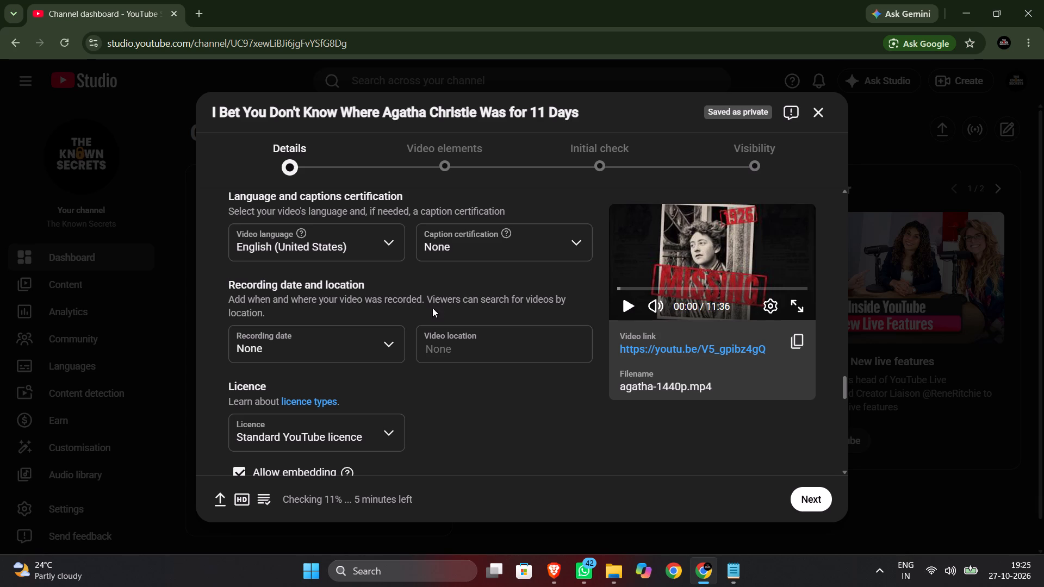
left_click(380, 347)
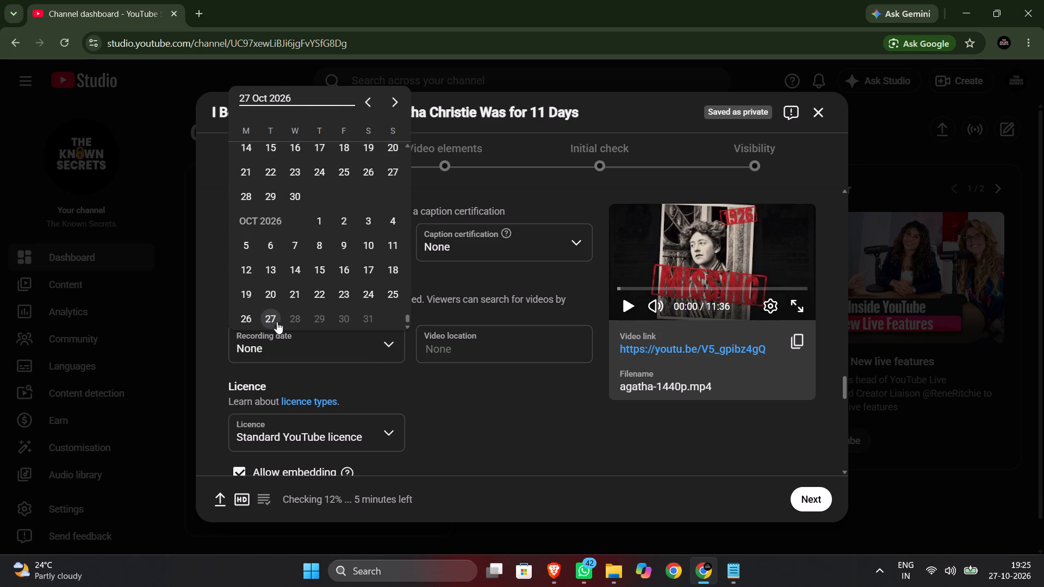
left_click(424, 396)
scroll(444, 366, "down", 2)
scroll(393, 395, "down", 2)
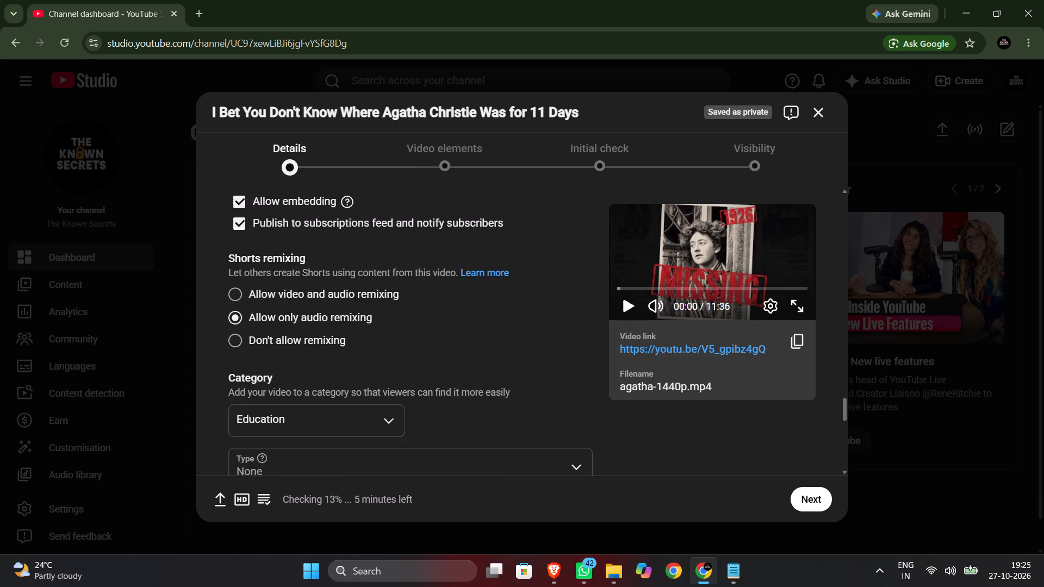
scroll(315, 301, "up", 1)
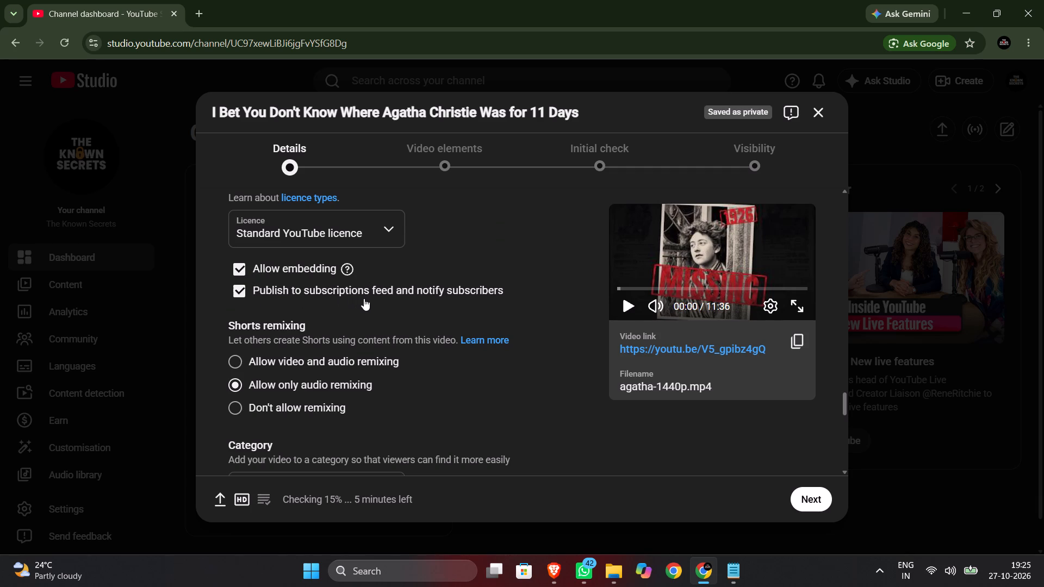
scroll(541, 313, "down", 1)
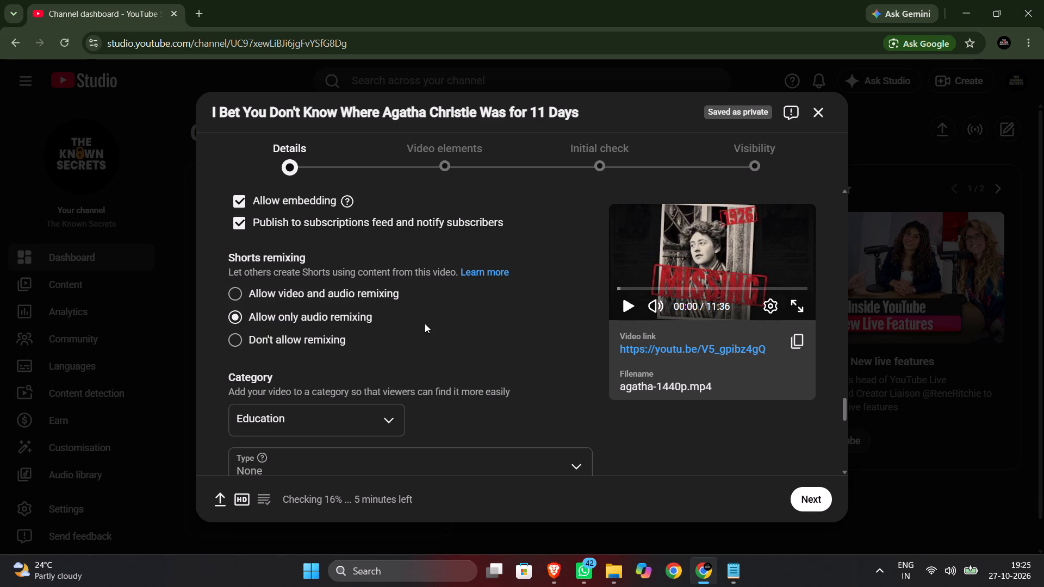
Set the Education category's Type to Other.
scroll(425, 324, "down", 2)
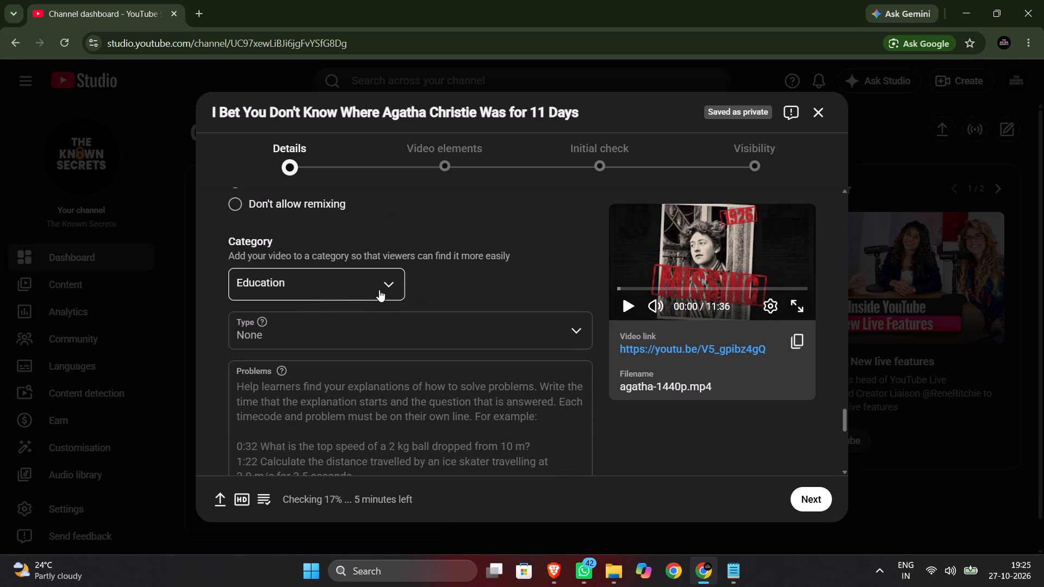
left_click(476, 331)
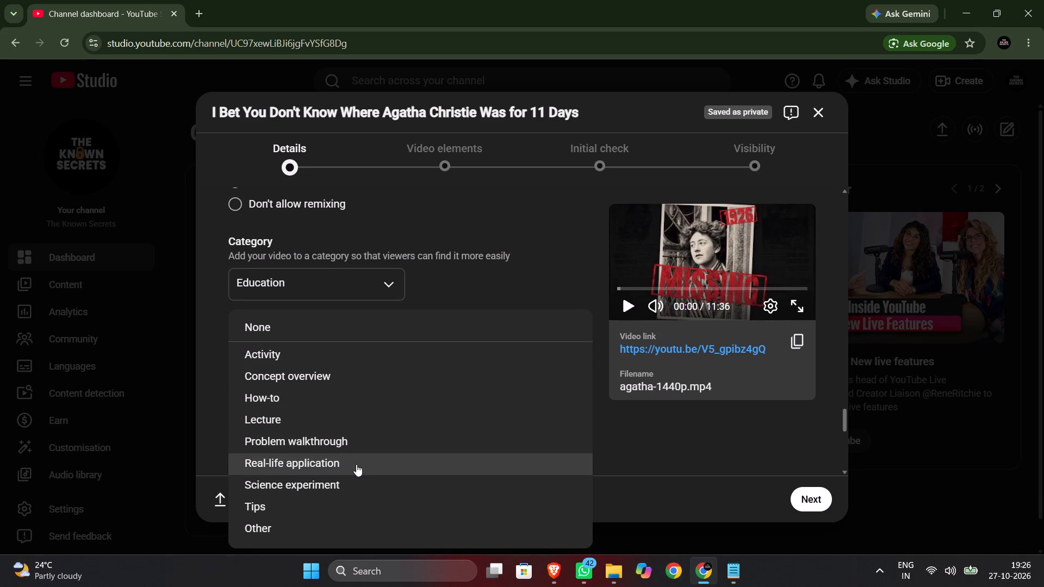
left_click(278, 530)
Select India as the academic system for the Education category and check the available Level options.
scroll(379, 336, "down", 1)
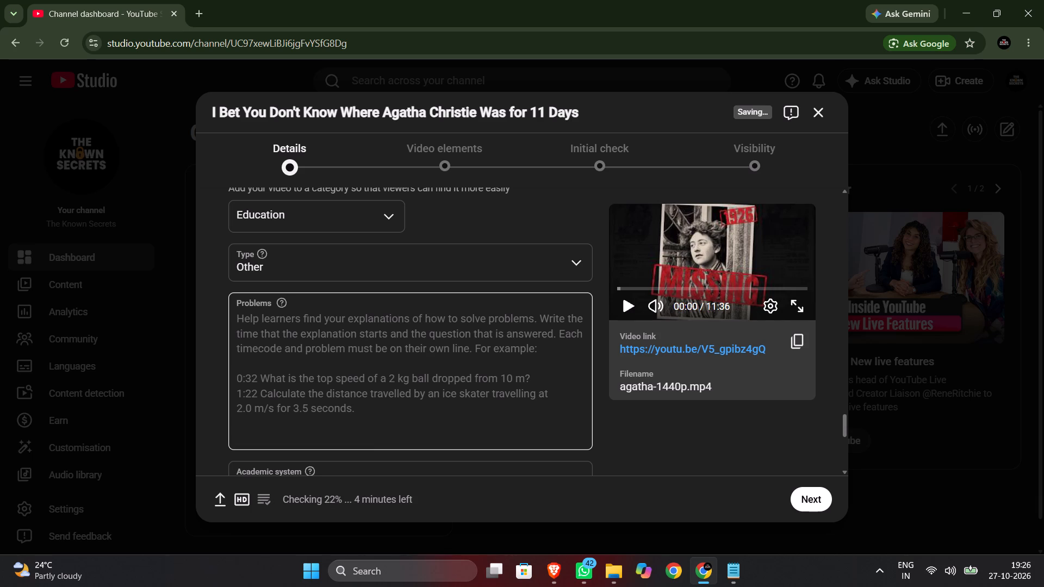
scroll(407, 369, "down", 2)
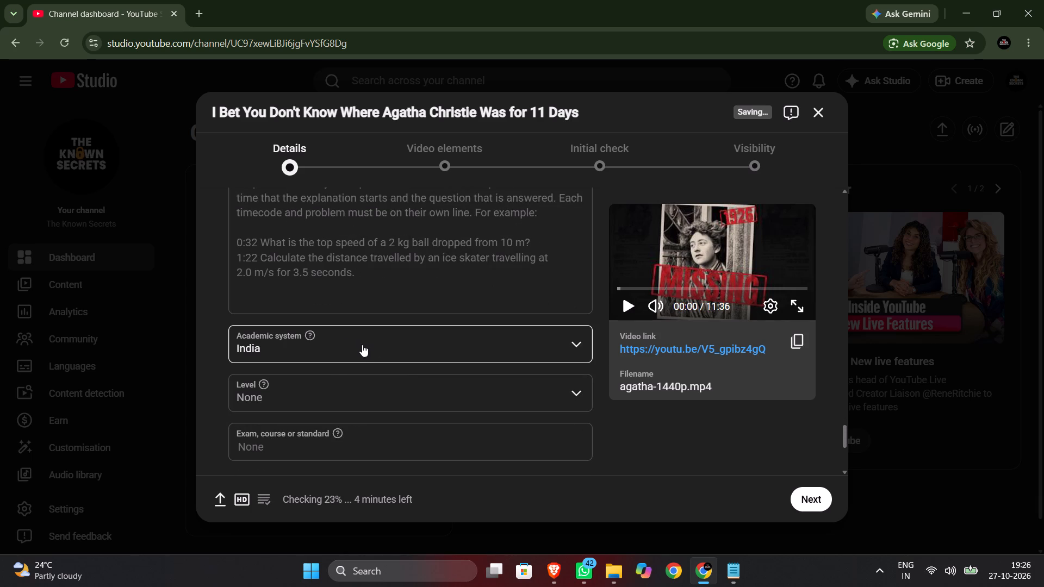
left_click(423, 340)
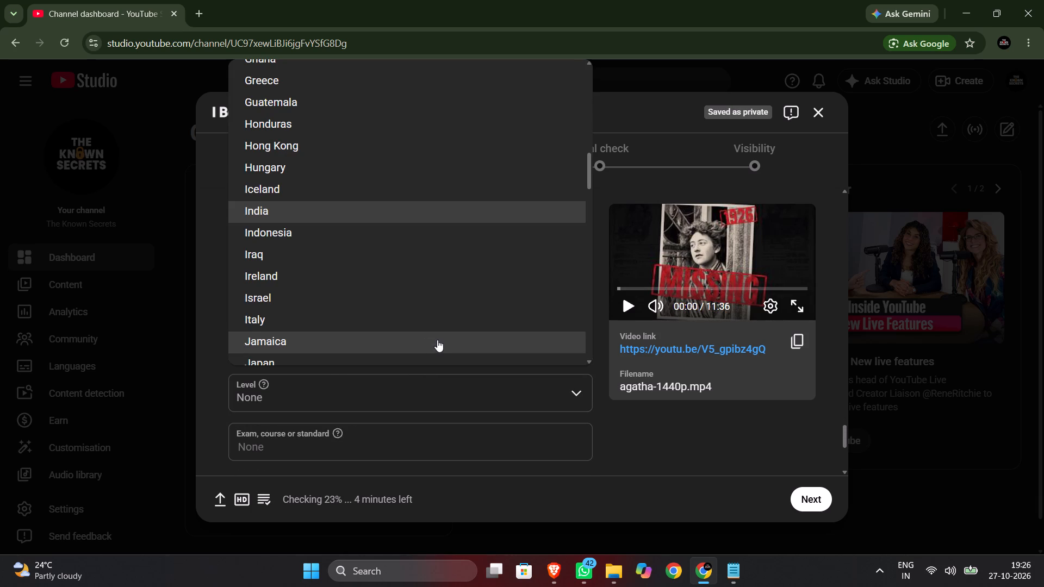
left_click(322, 212)
scroll(397, 338, "down", 1)
left_click(361, 321)
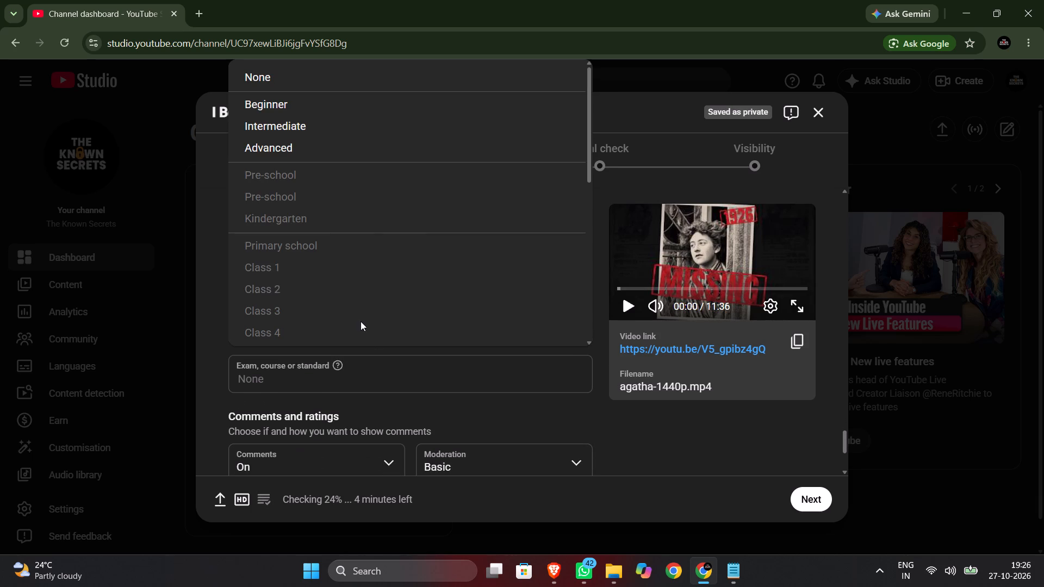
left_click(200, 271)
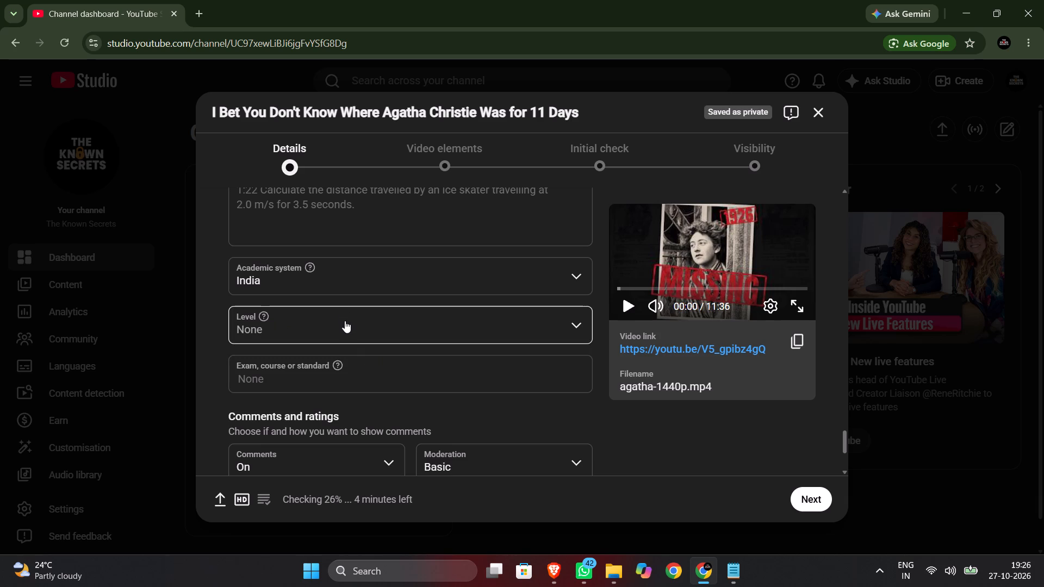
Check the Type options available for the Education category, keeping Other selected.
scroll(344, 327, "up", 6)
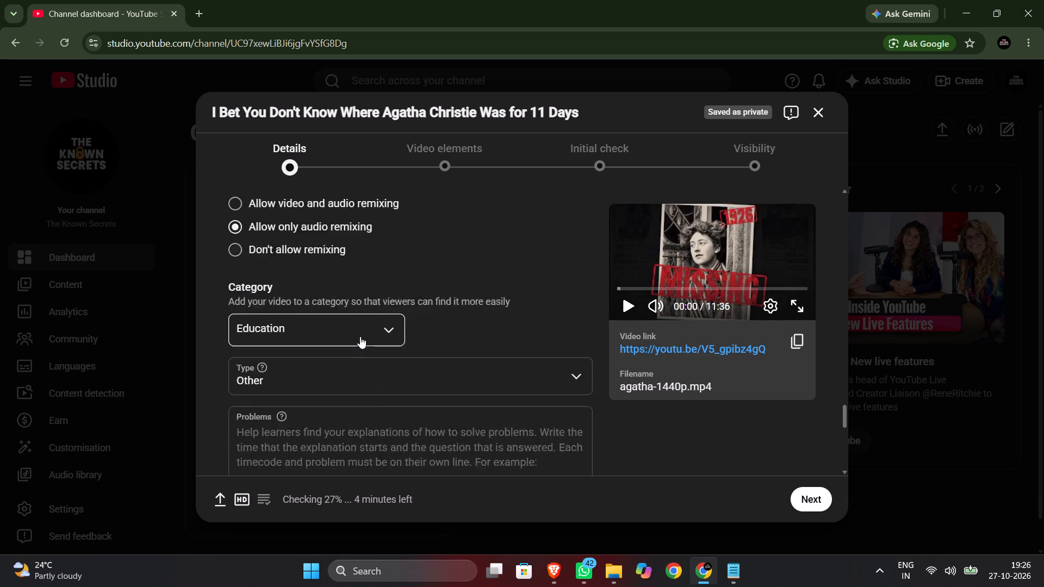
scroll(459, 407, "down", 1)
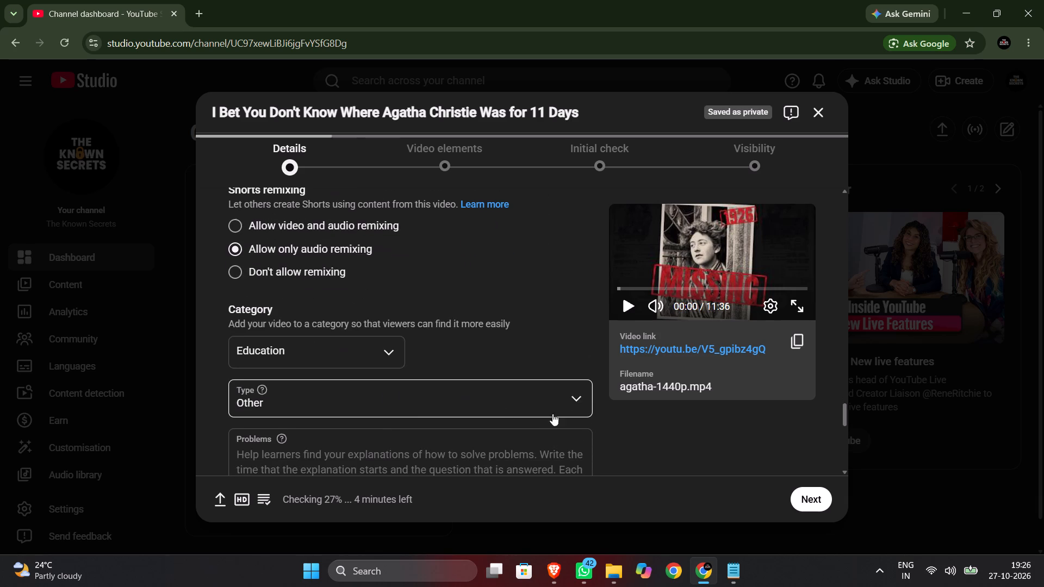
left_click(572, 400)
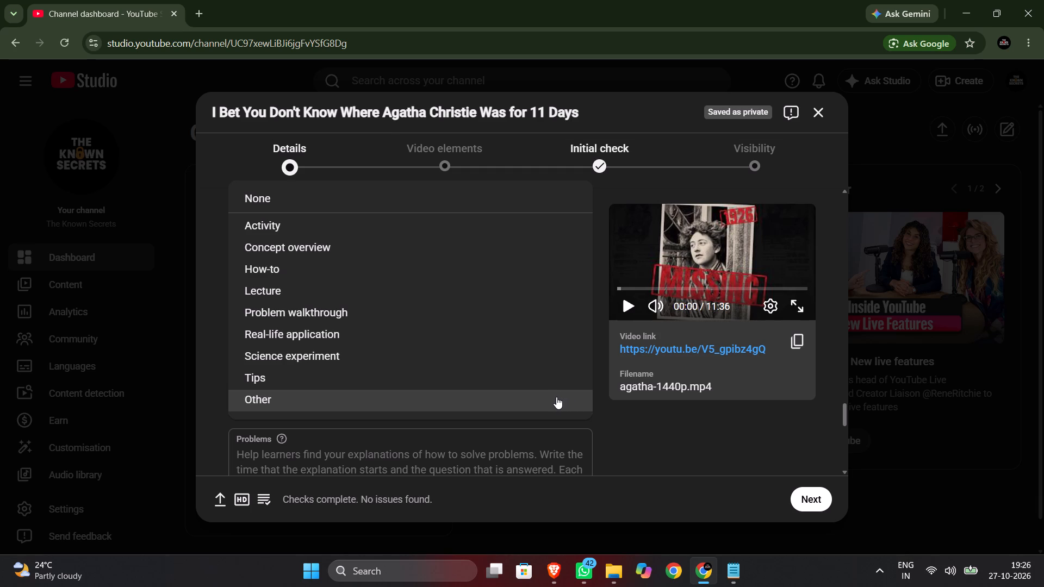
scroll(518, 378, "down", 3)
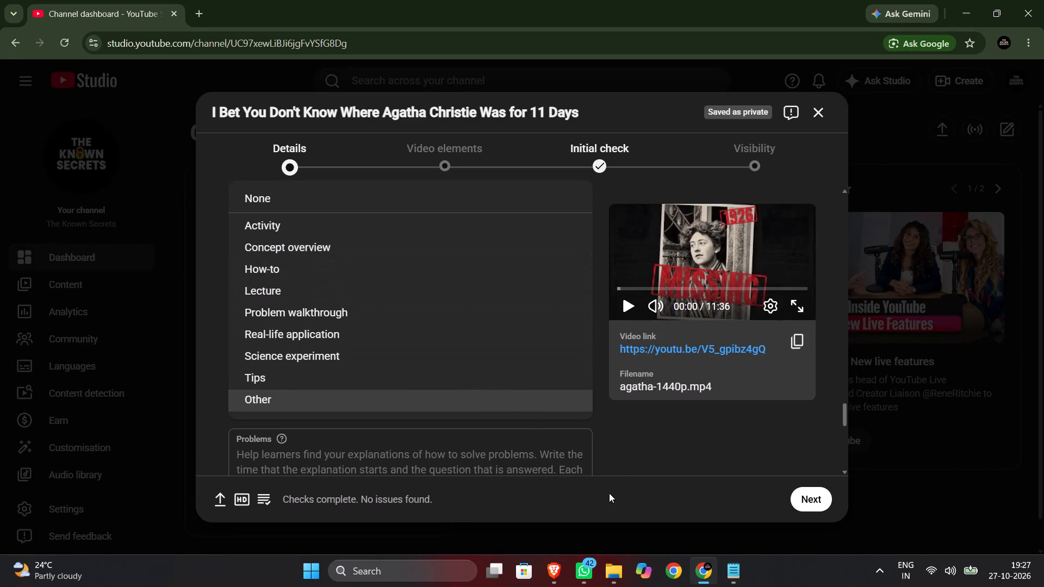
left_click(627, 461)
Review the Education category's Problems, Academic system, Level and Exam fields and the comments and ratings settings.
scroll(414, 382, "down", 1)
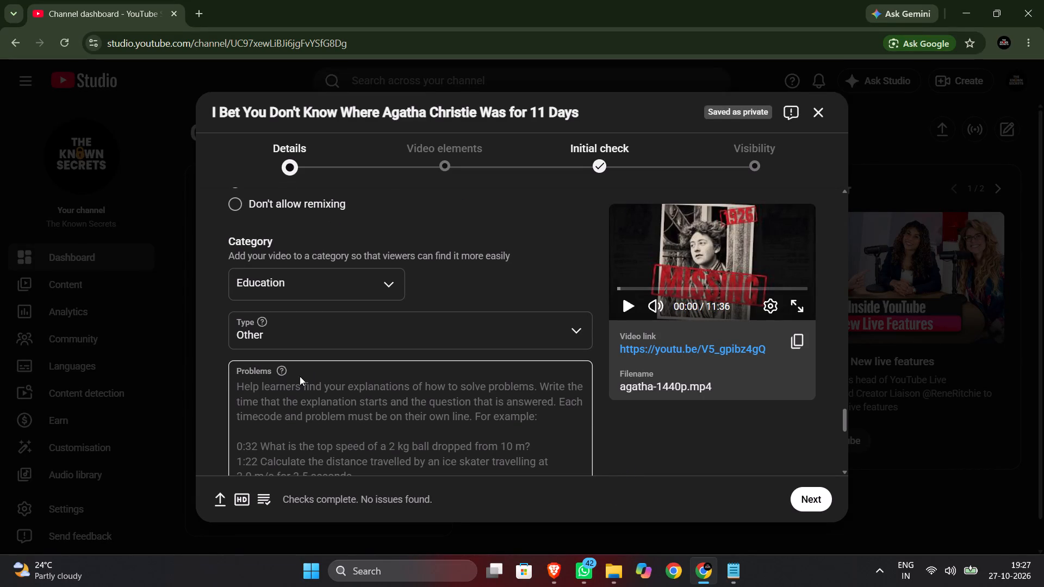
scroll(332, 377, "down", 2)
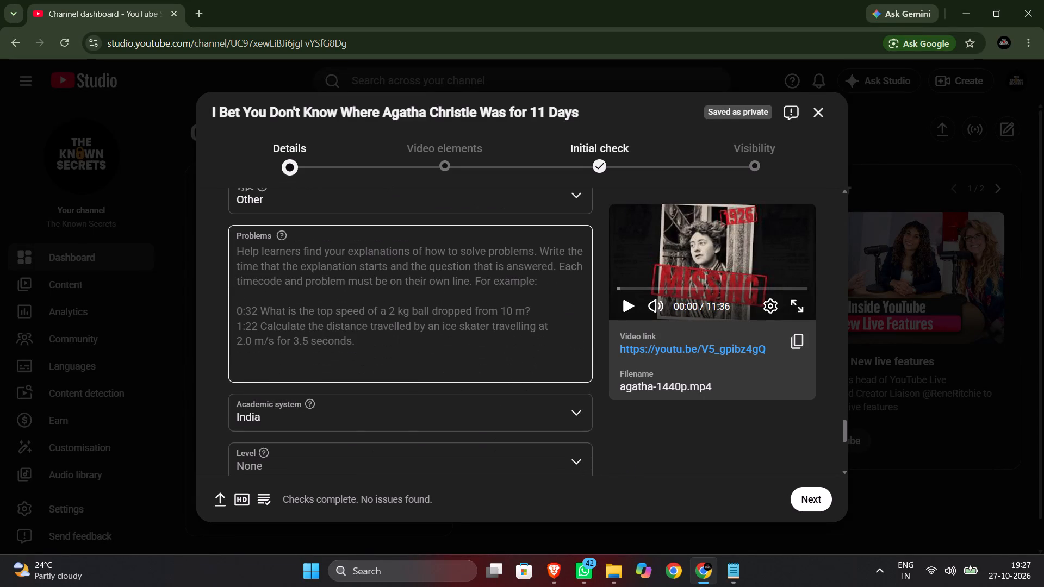
scroll(370, 308, "down", 1)
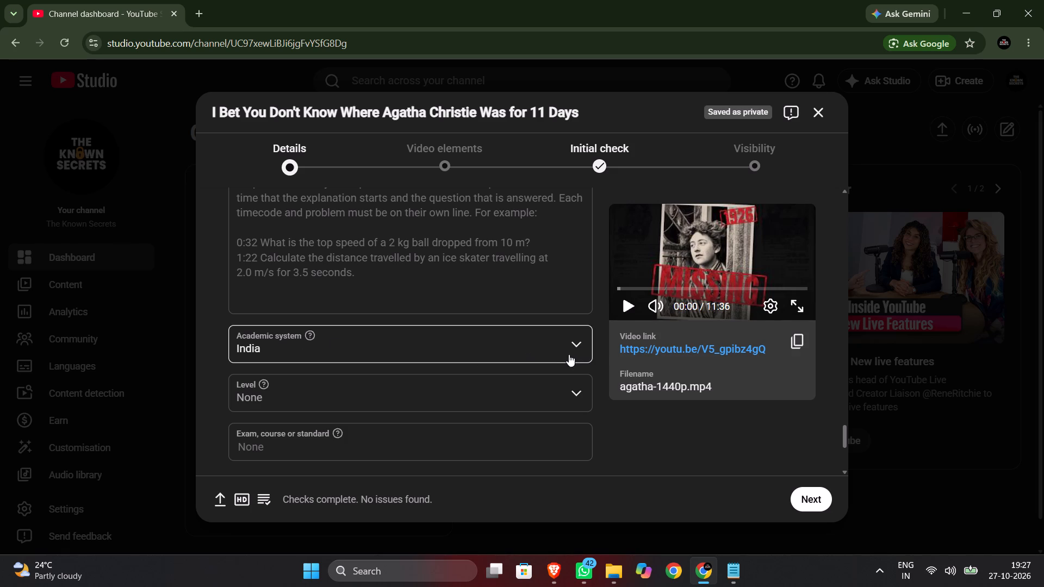
scroll(568, 379, "down", 1)
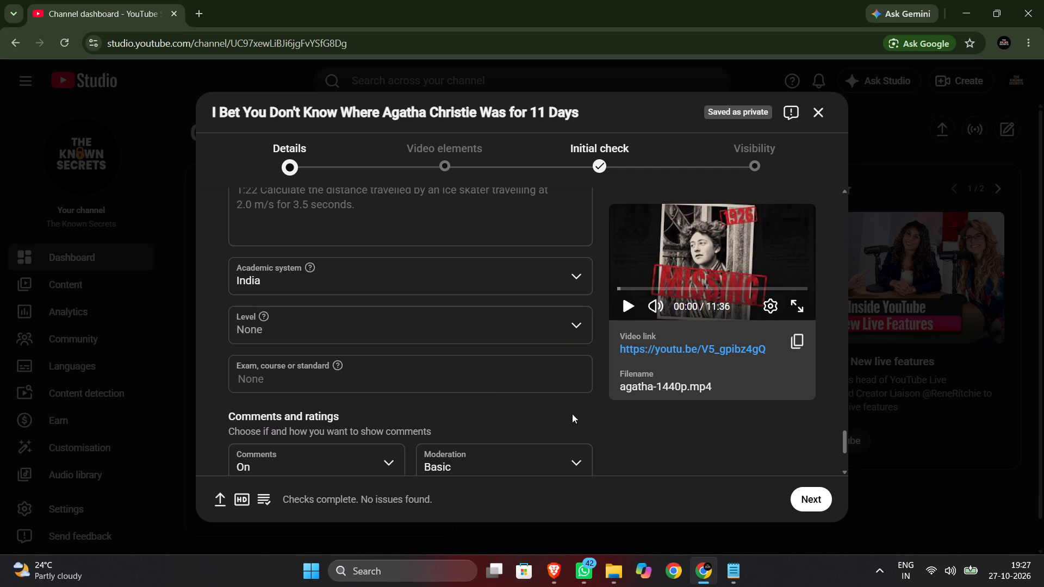
scroll(564, 395, "down", 4)
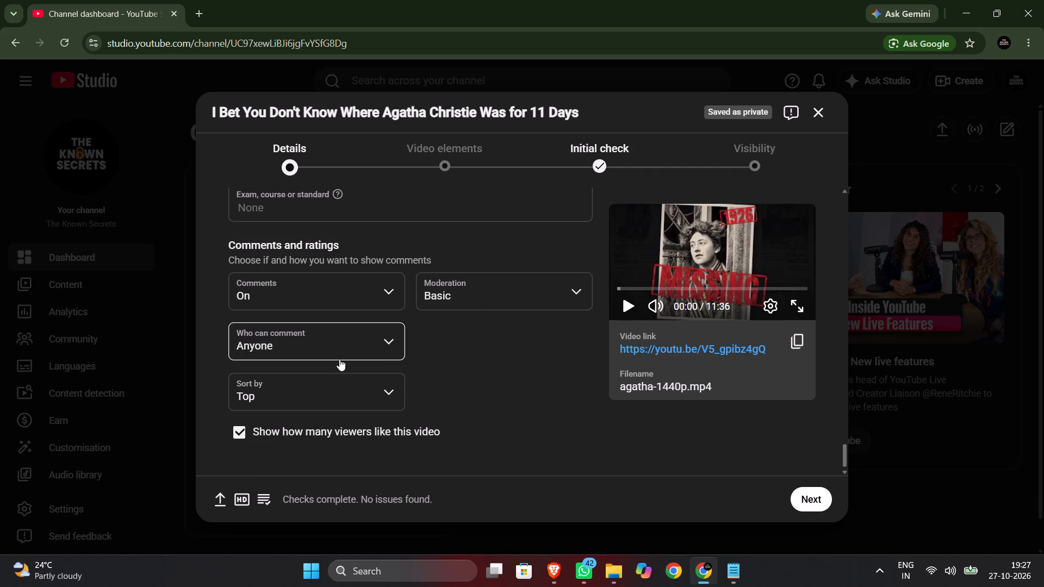
scroll(450, 384, "down", 4)
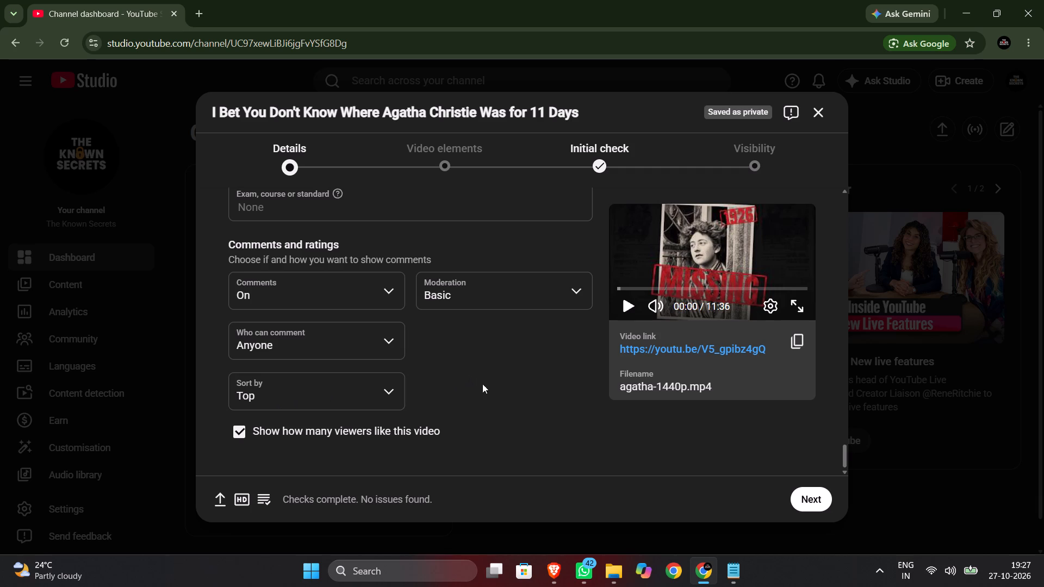
scroll(482, 384, "down", 1)
In Video elements, upload agatha-captions-en.srt from the project's Files folder as English (United States) subtitles with timing.
scroll(515, 263, "up", 20)
scroll(515, 263, "up", 19)
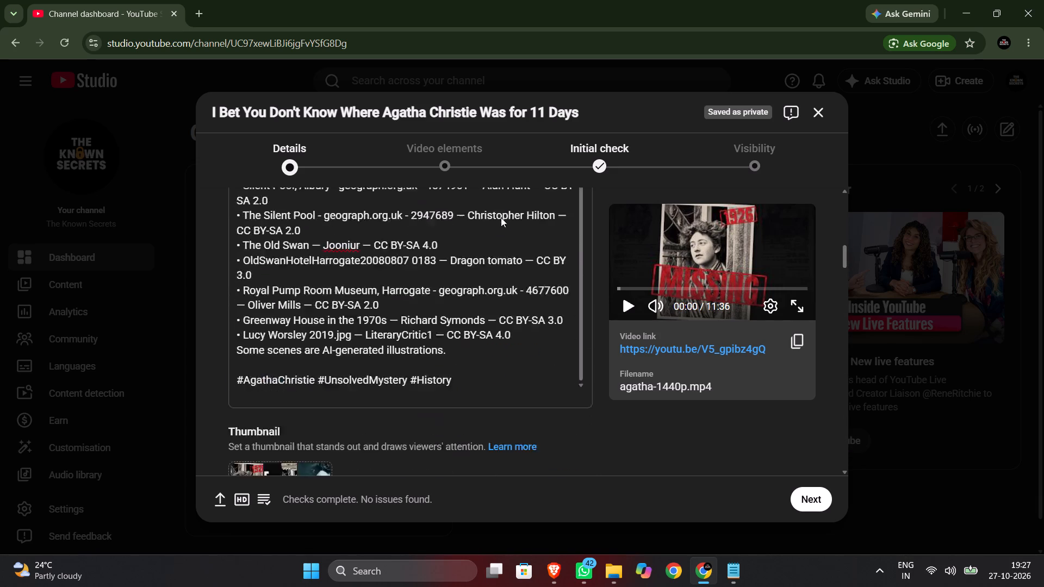
scroll(501, 217, "up", 18)
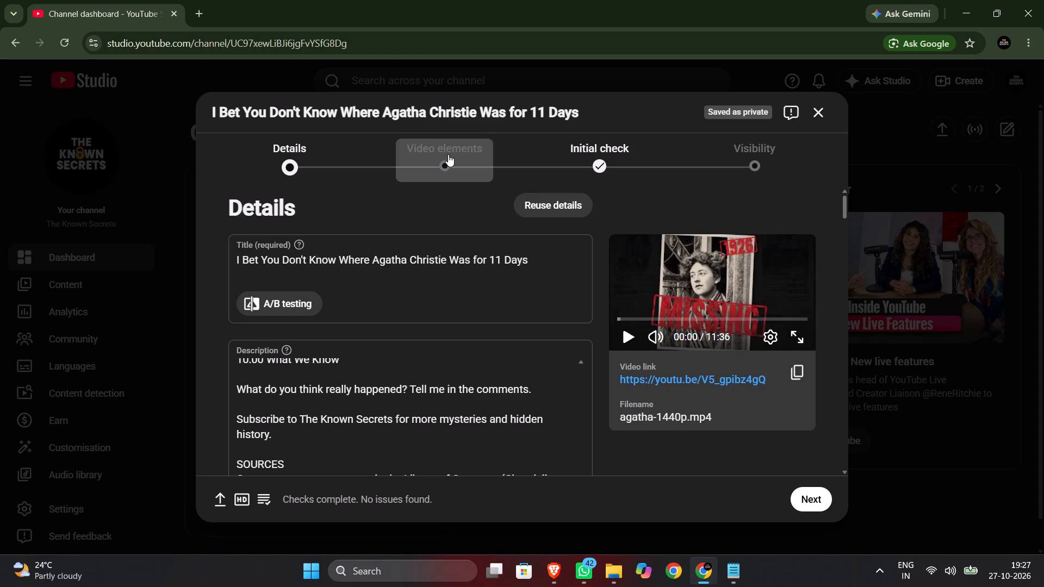
left_click(422, 142)
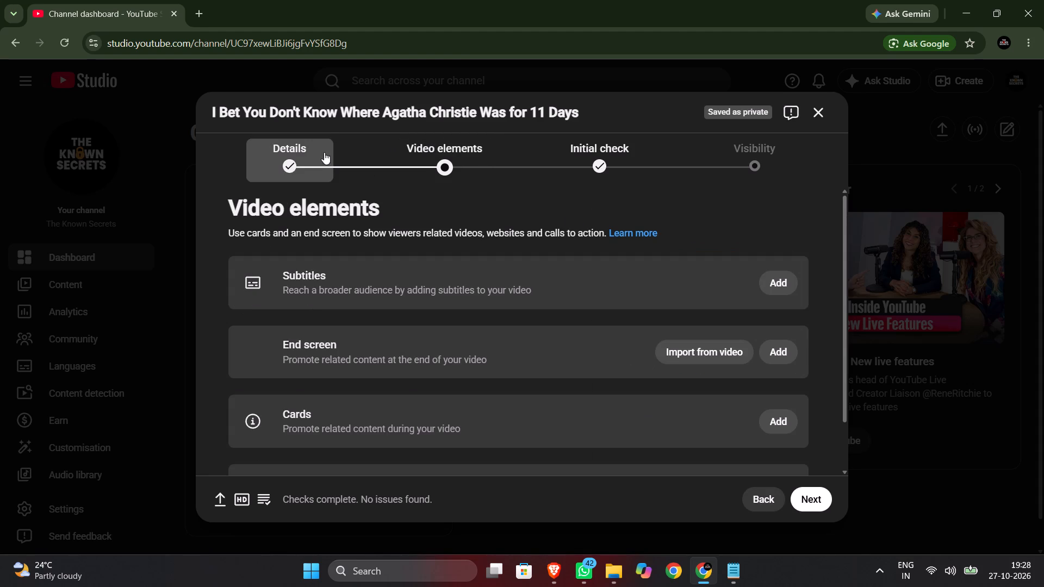
left_click(770, 285)
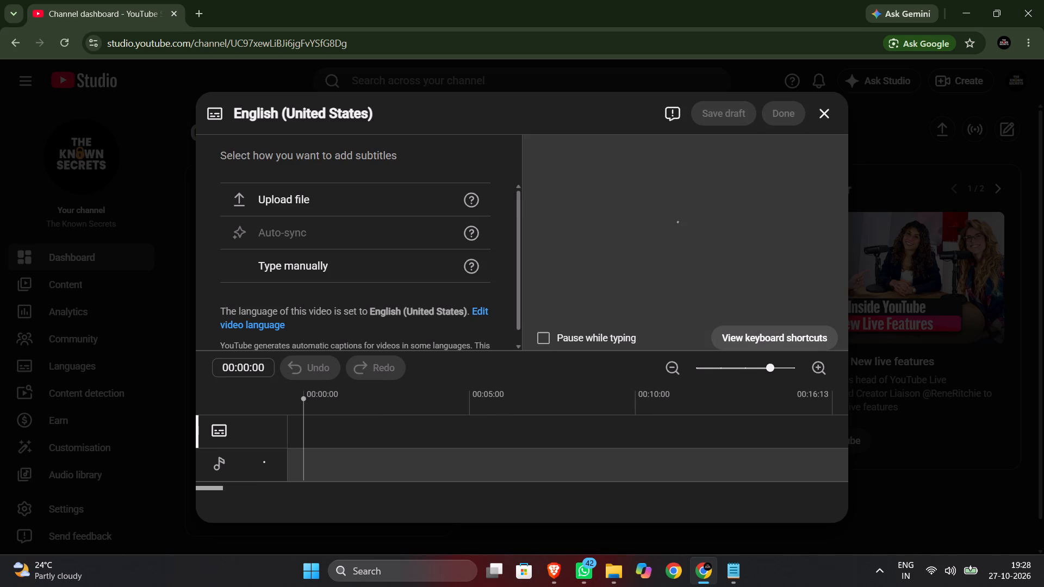
left_click(285, 196)
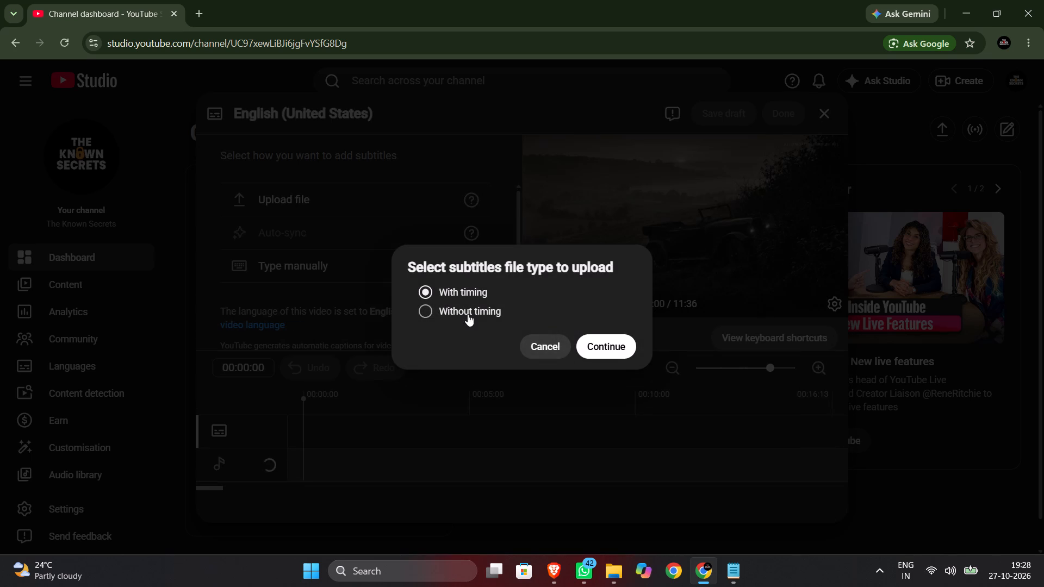
left_click(604, 351)
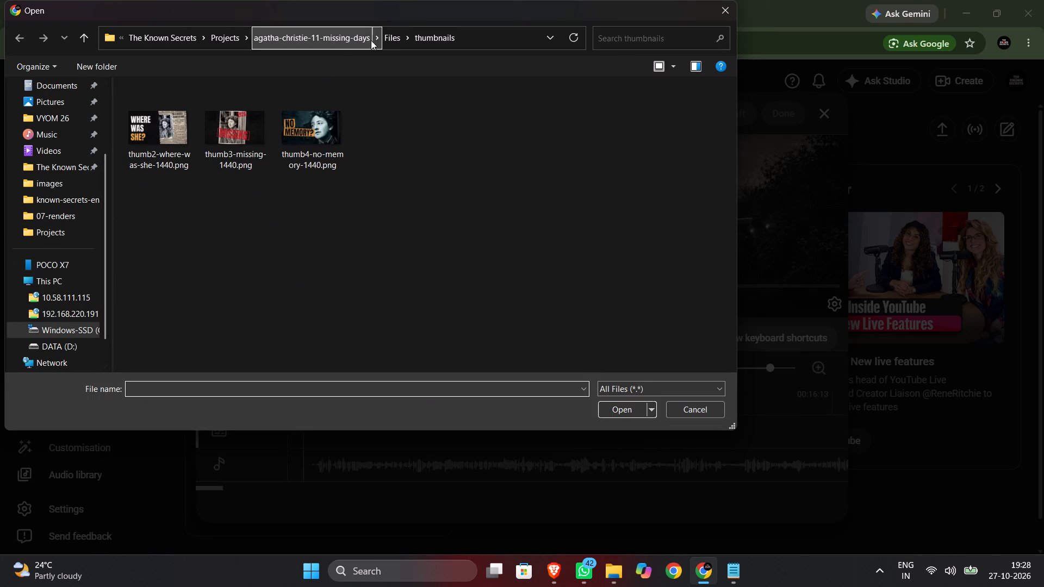
left_click(384, 36)
left_click(194, 125)
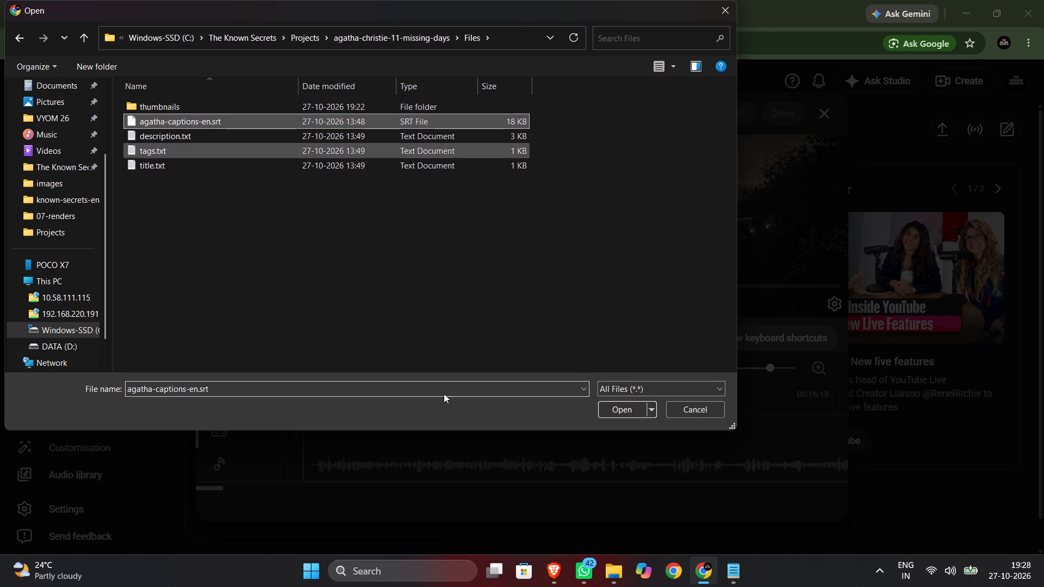
left_click(615, 405)
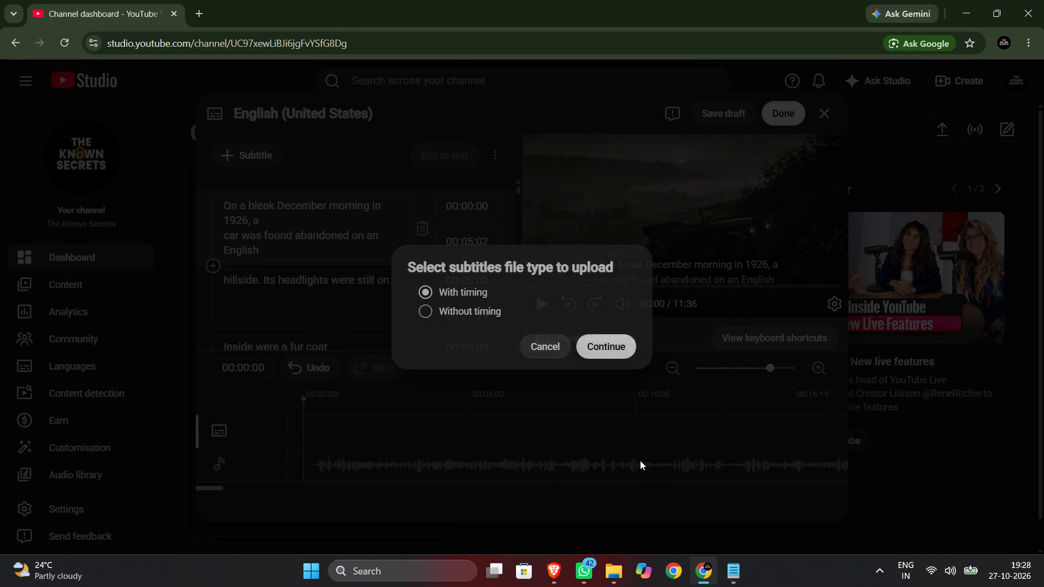
Check the imported captions through to the last line and publish the English (United States) subtitles.
scroll(408, 270, "down", 10)
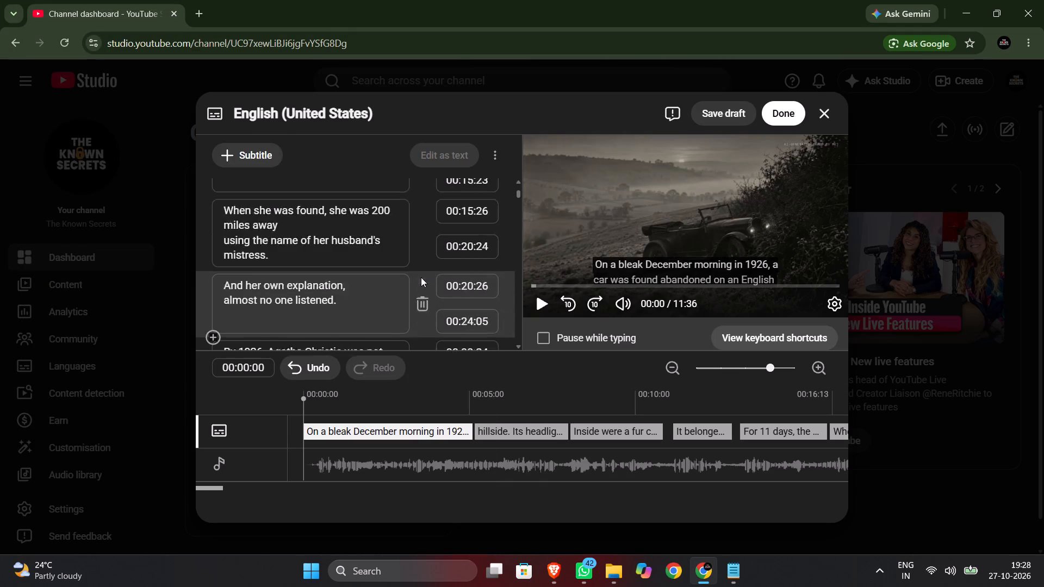
scroll(421, 277, "down", 20)
scroll(421, 277, "down", 20)
scroll(421, 277, "down", 12)
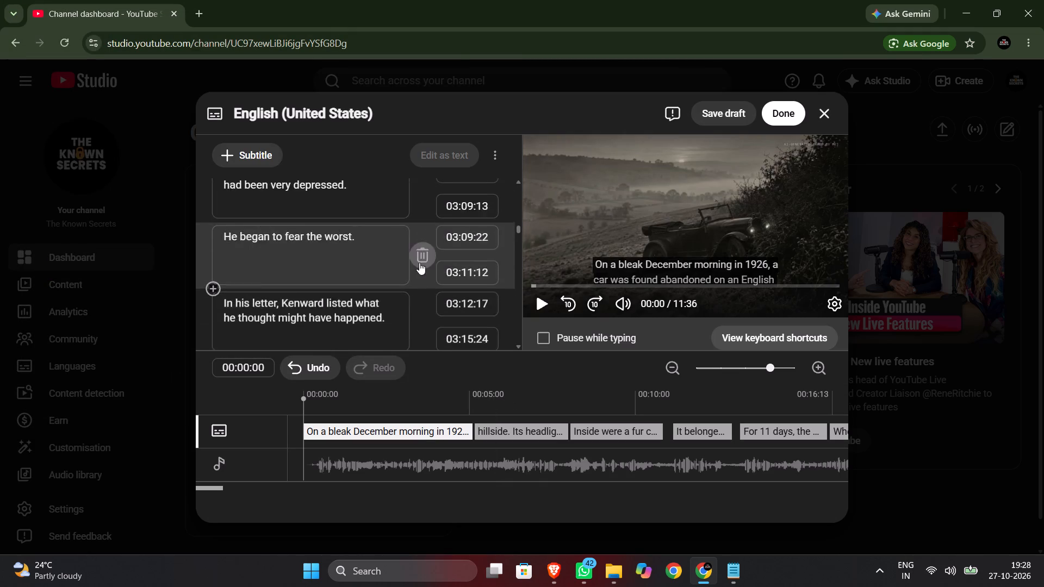
scroll(419, 263, "down", 20)
scroll(419, 263, "down", 20)
scroll(419, 263, "down", 12)
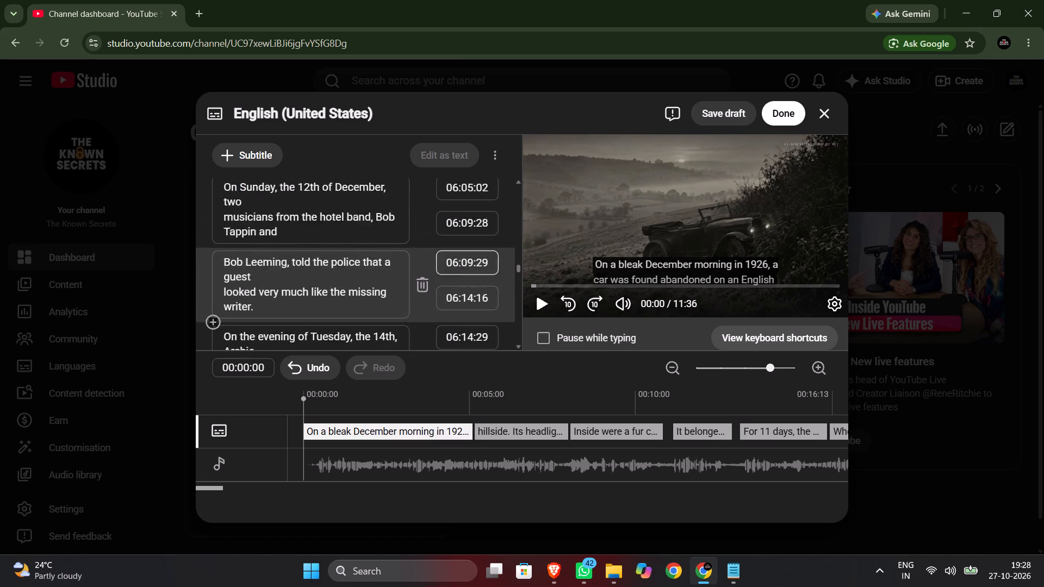
scroll(454, 271, "down", 7)
left_click_drag(517, 280, 509, 352)
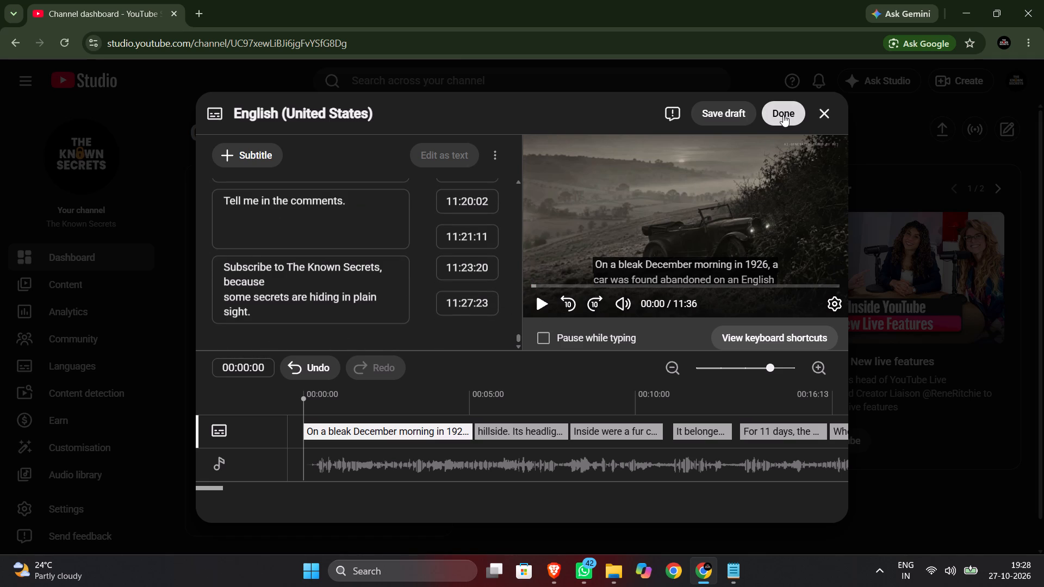
left_click(783, 115)
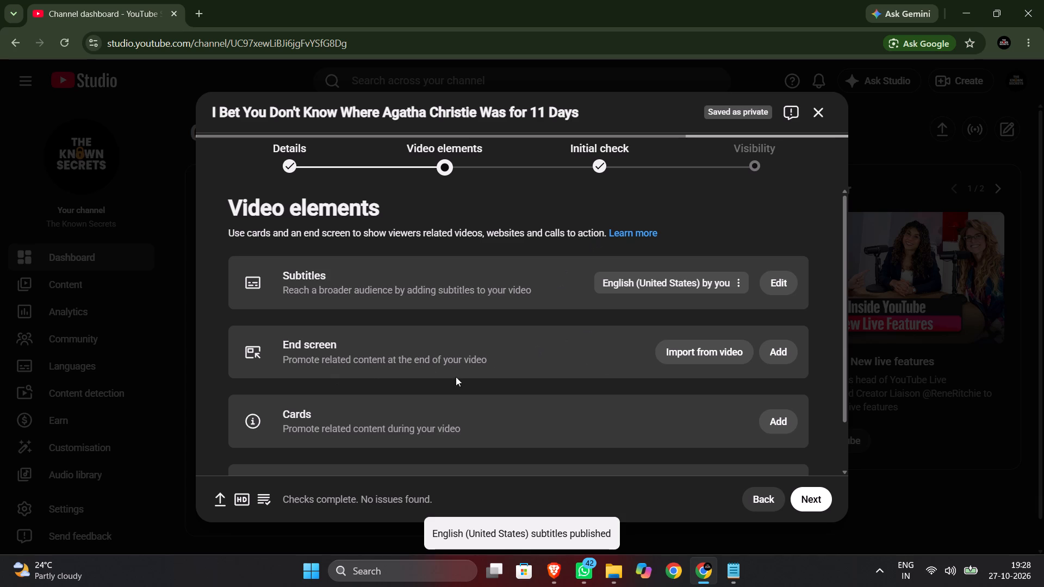
Examine the Quiz element's question, answer and explanation fields and discard the blank quiz.
scroll(440, 419, "down", 2)
scroll(374, 363, "down", 2)
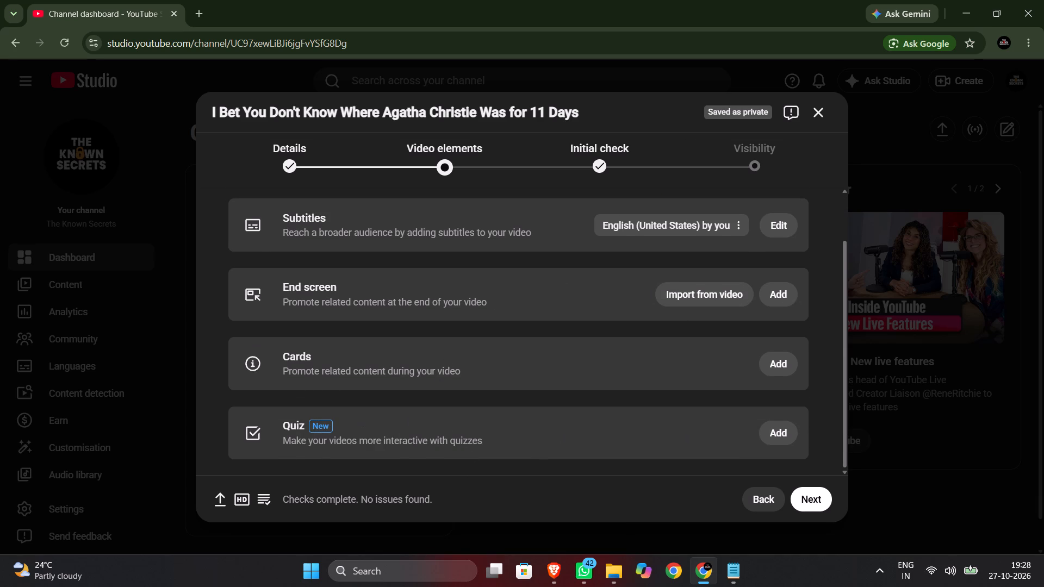
left_click_drag(278, 442, 511, 442)
left_click(613, 441)
left_click(785, 427)
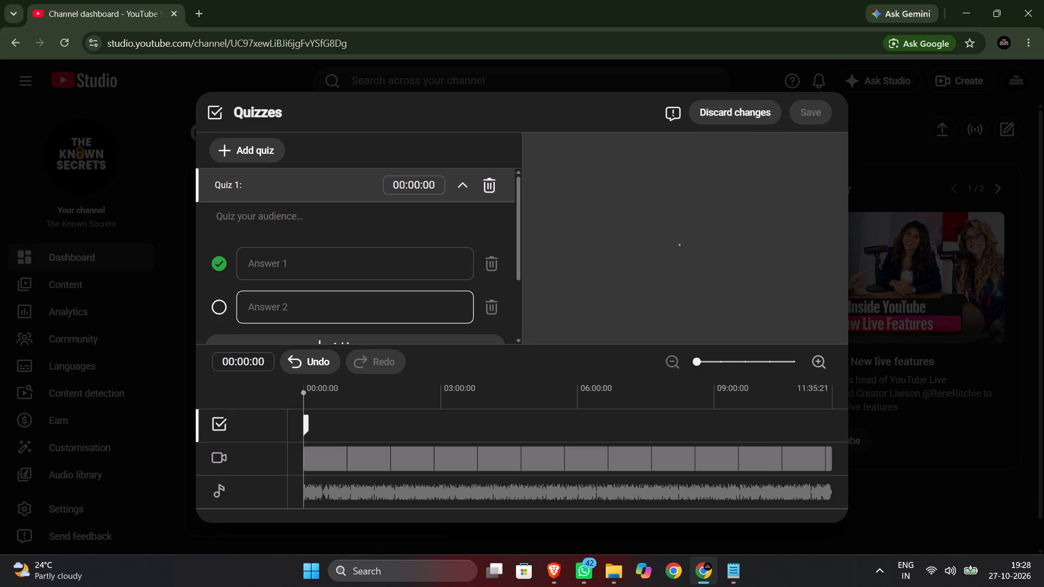
scroll(341, 257, "up", 6)
scroll(350, 243, "down", 5)
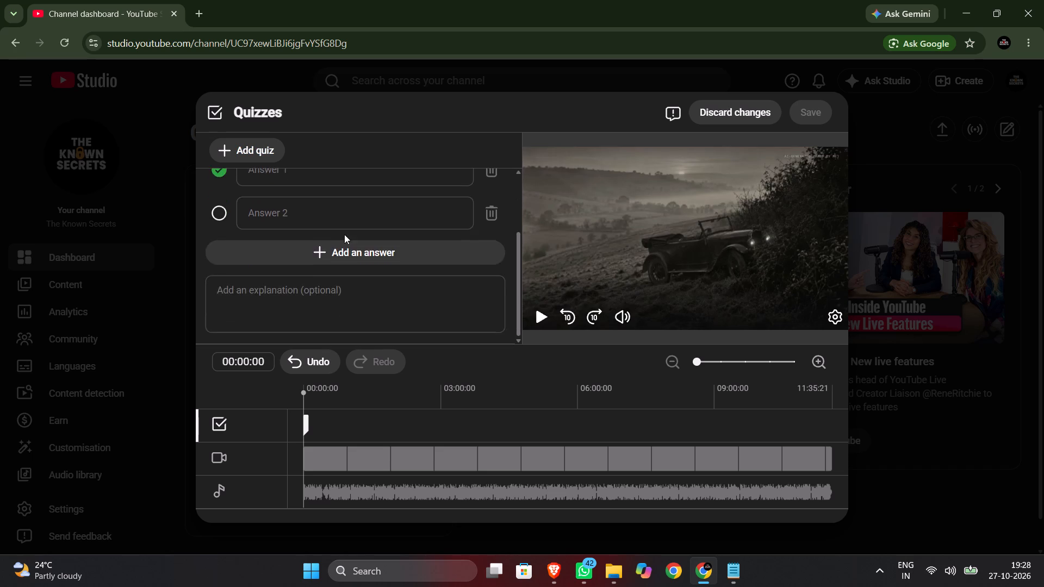
scroll(344, 234, "up", 5)
scroll(344, 237, "down", 4)
scroll(345, 234, "up", 4)
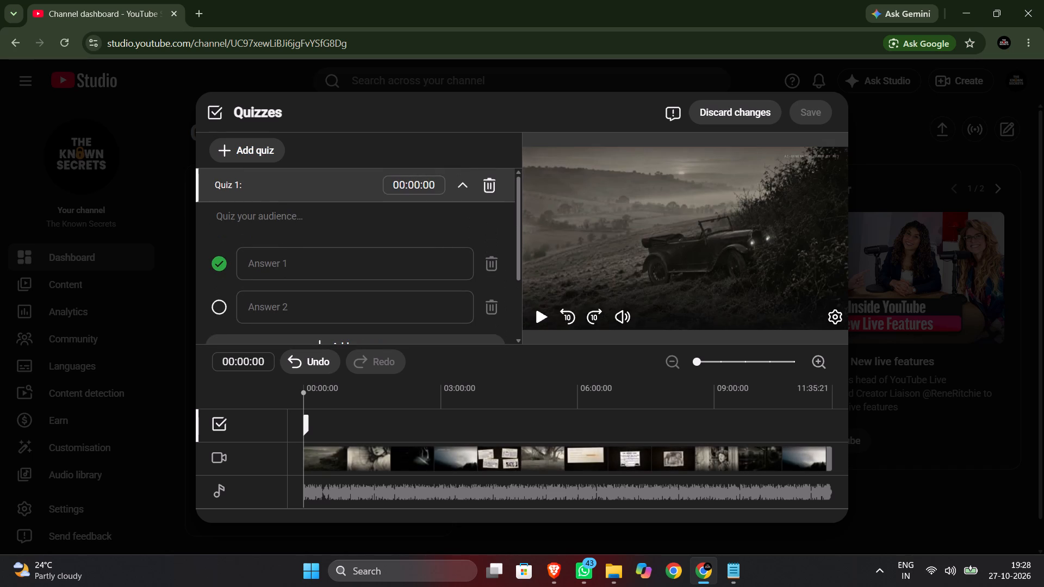
left_click(739, 106)
scroll(419, 372, "down", 4)
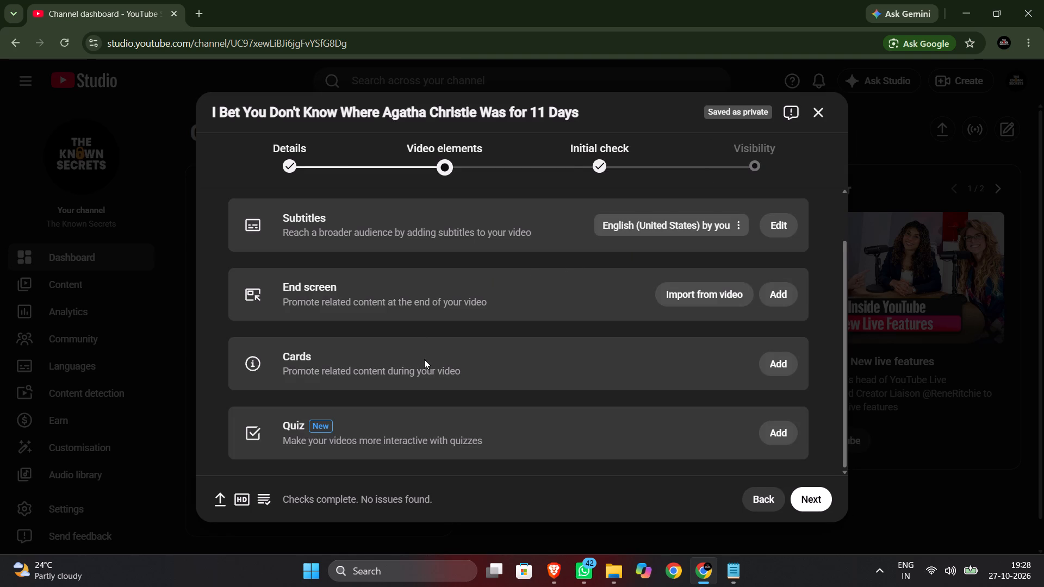
Return to Details and review the title, description, thumbnail and Playlists options.
scroll(422, 357, "up", 8)
left_click(276, 150)
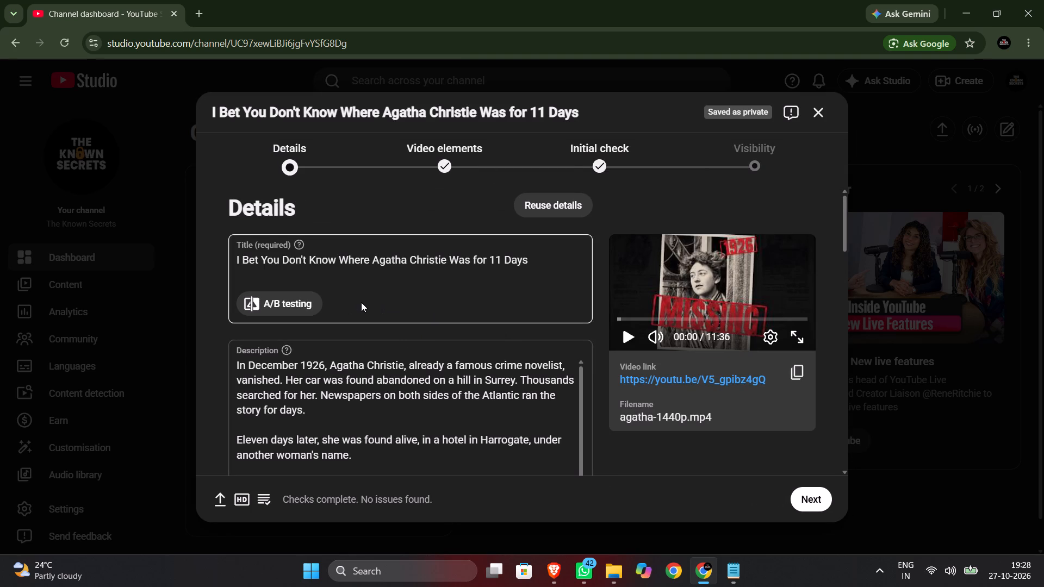
scroll(361, 302, "down", 1)
scroll(384, 353, "down", 7)
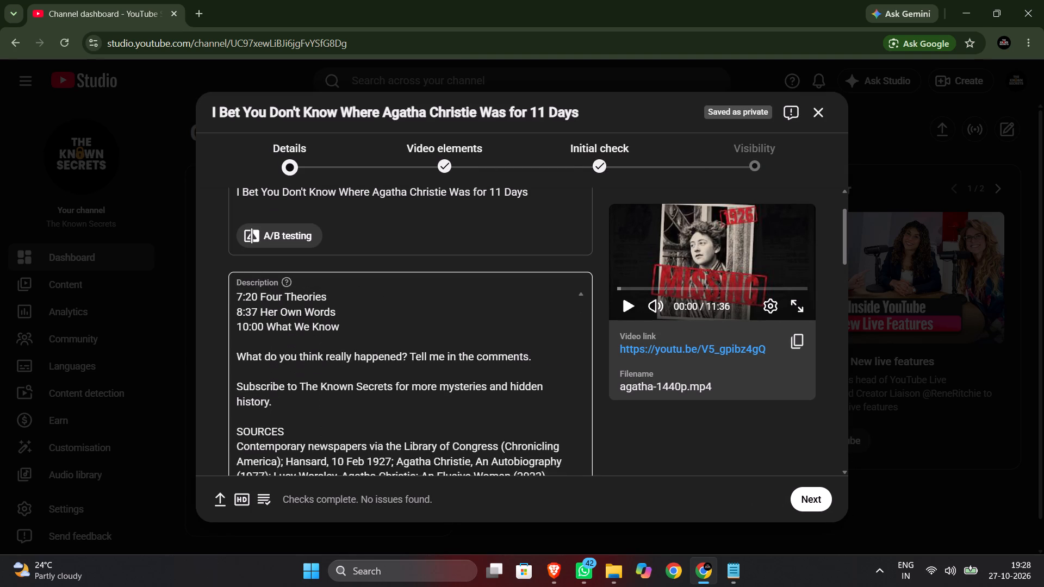
scroll(600, 305, "down", 5)
scroll(601, 403, "down", 7)
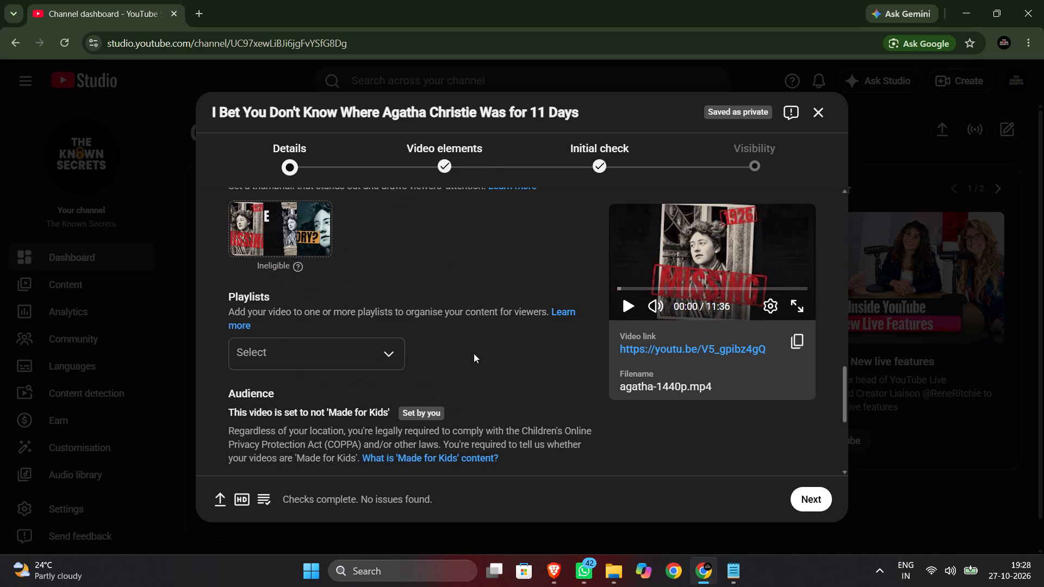
scroll(422, 371, "down", 2)
scroll(295, 281, "up", 1)
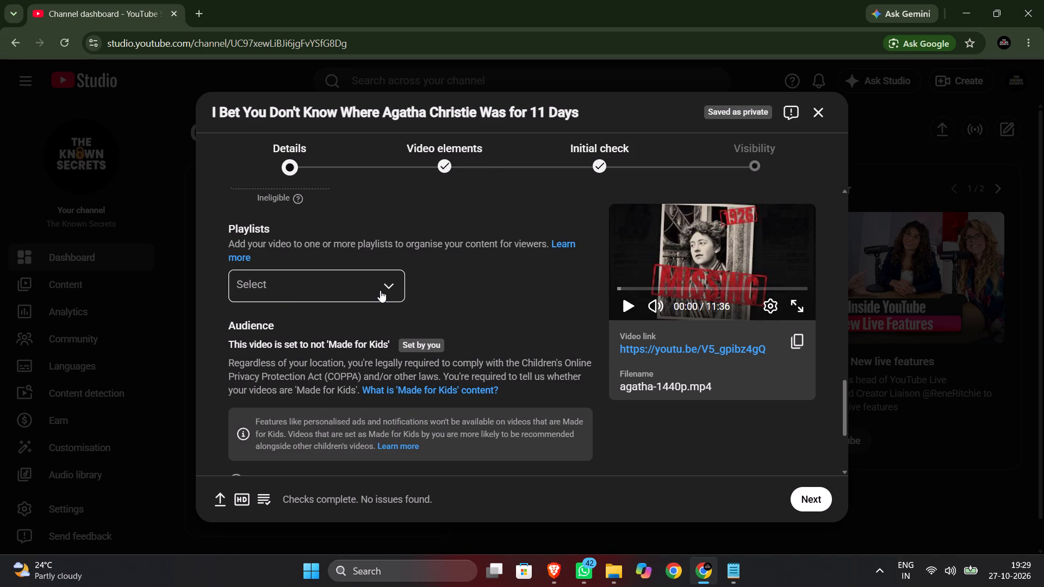
left_click(380, 290)
left_click(536, 288)
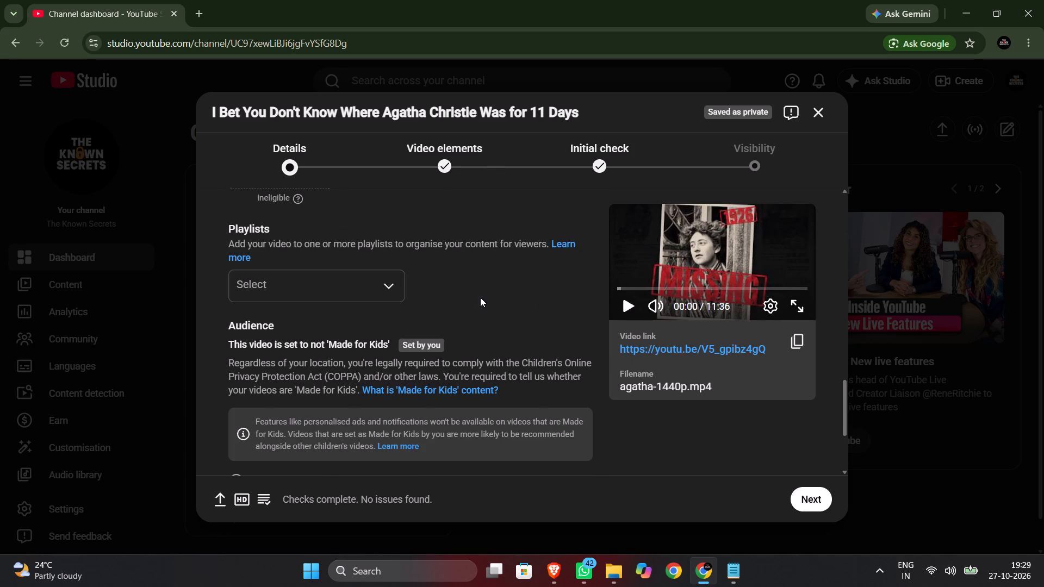
Expand the additional Details settings and review the audience, AI-use, collaboration, automatic chapters, featured places and automatic concepts options.
scroll(481, 300, "down", 9)
left_click(277, 407)
scroll(508, 400, "down", 2)
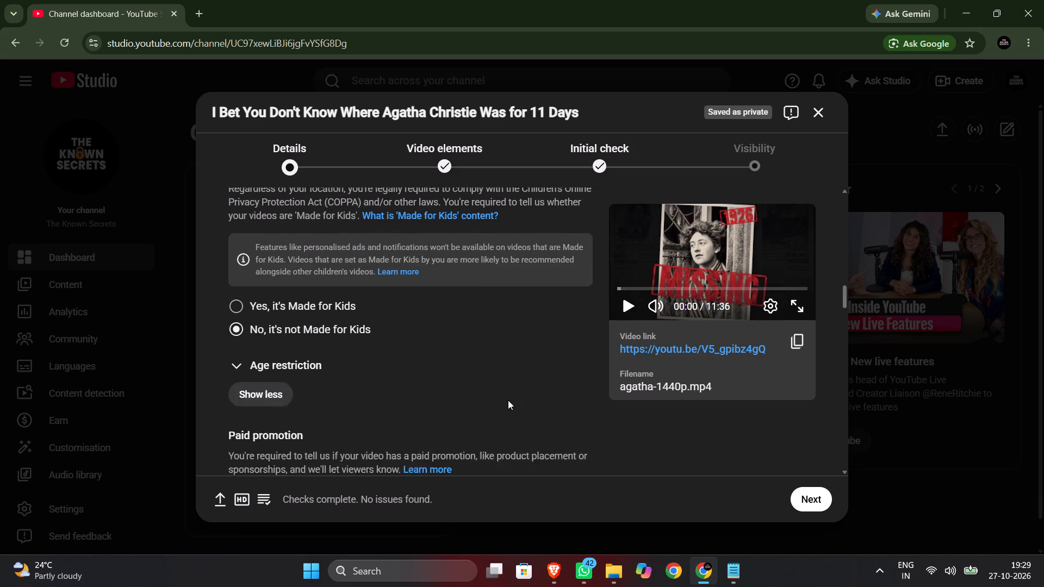
scroll(335, 384, "down", 1)
scroll(287, 365, "down", 4)
scroll(377, 340, "down", 1)
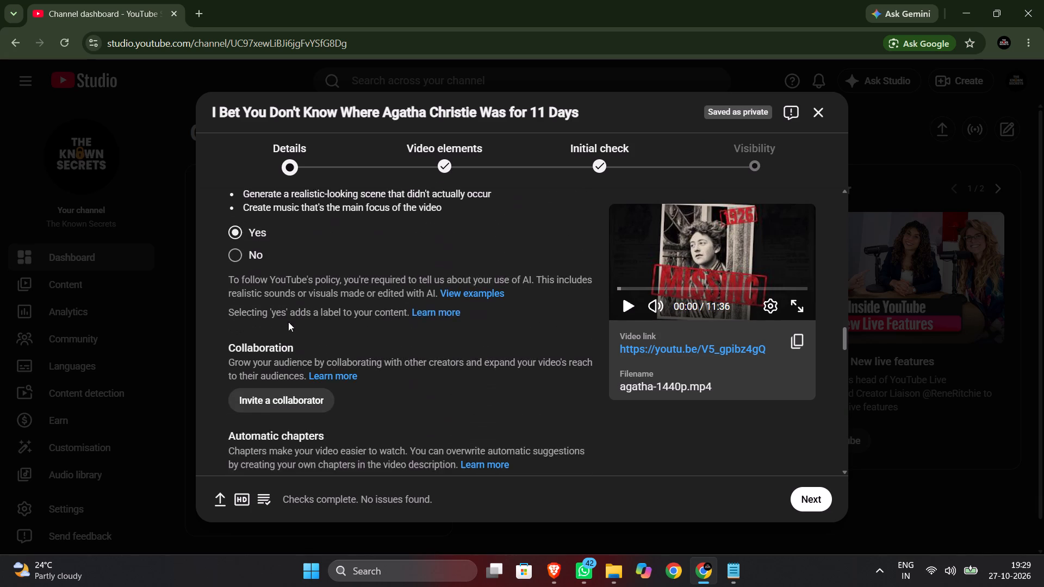
scroll(288, 322, "down", 3)
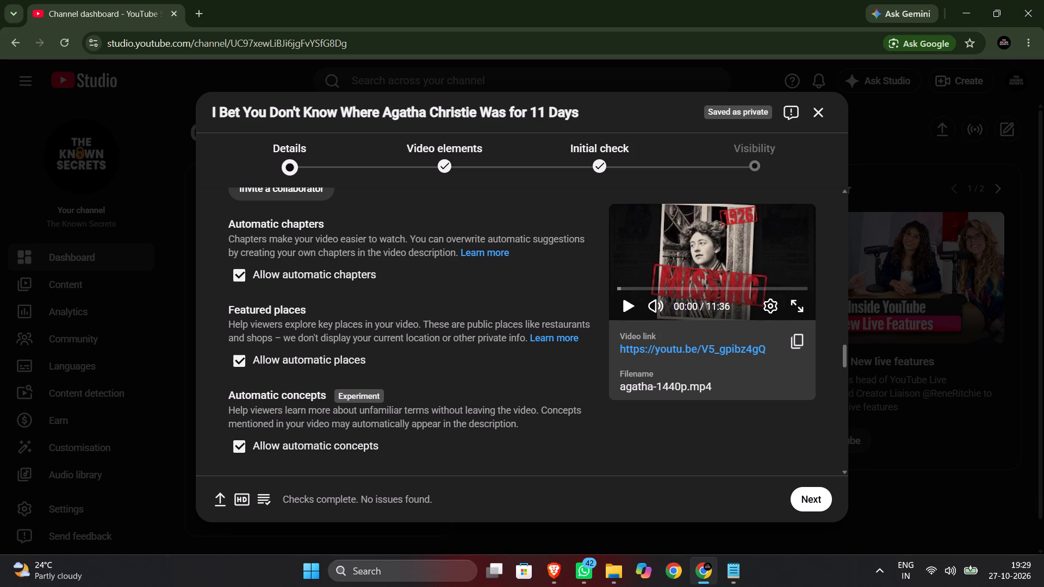
scroll(380, 454, "down", 2)
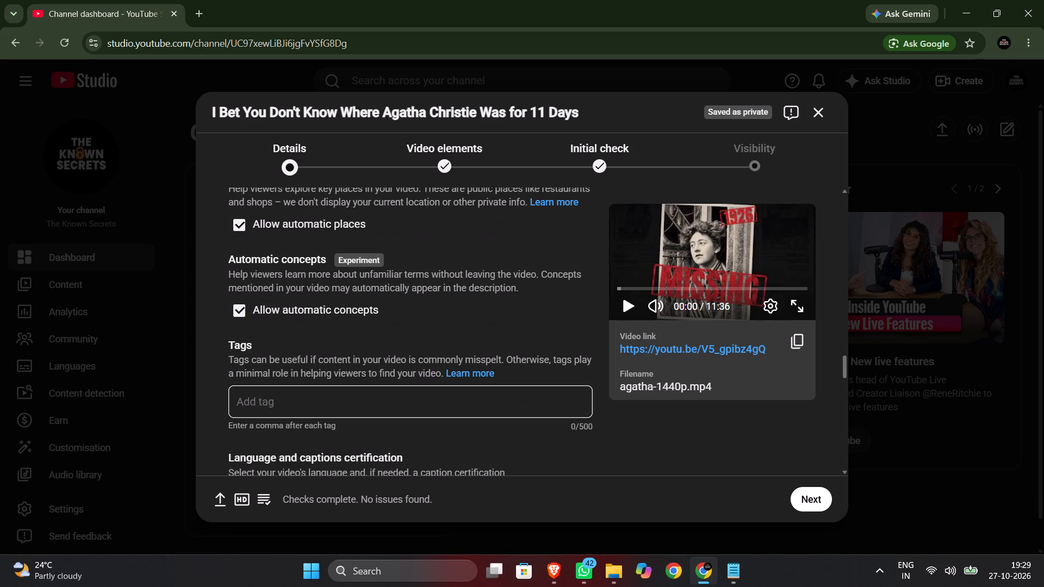
scroll(359, 347, "down", 1)
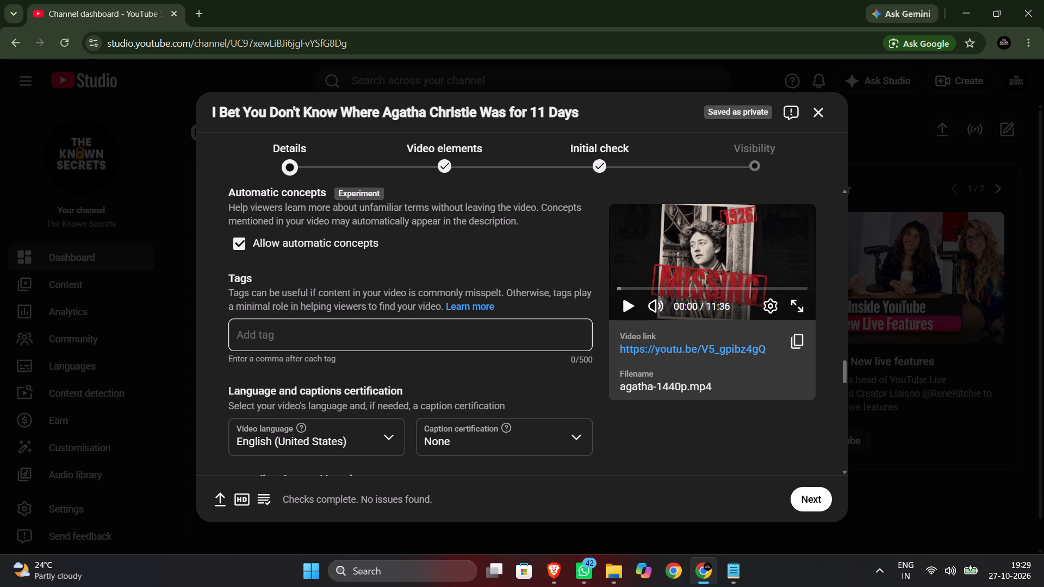
Copy all the tags from tags.txt in the project's Files folder into the video's Tags field and look them over.
key("alt+Tab")
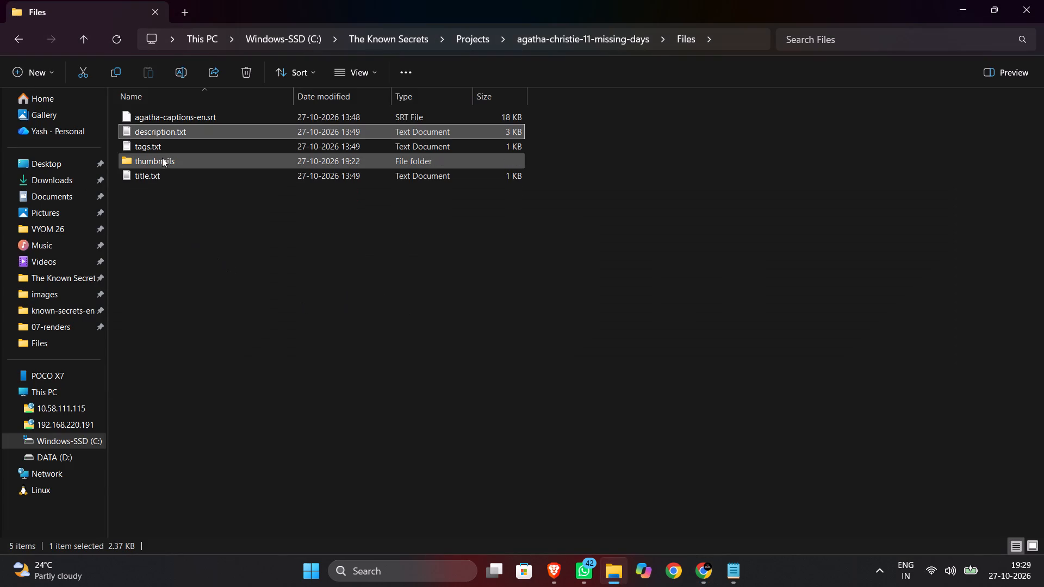
double_click(165, 151)
left_click_drag(544, 302, 82, 122)
key("ctrl+c")
key("alt+Tab")
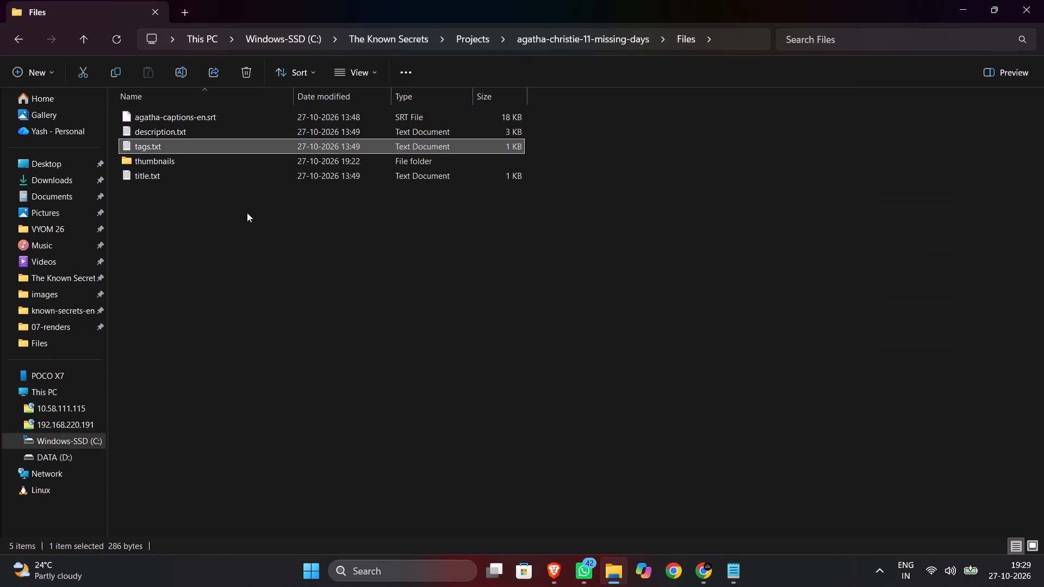
key("alt+Tab")
key("alt+Tab")
left_click(332, 342)
key("ctrl+v")
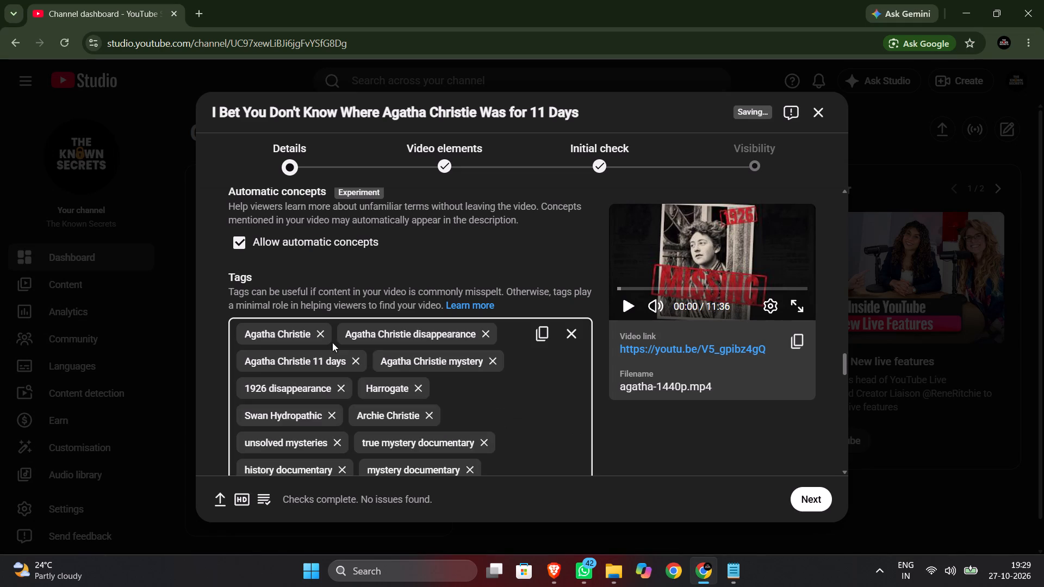
scroll(497, 367, "down", 9)
scroll(498, 365, "up", 10)
scroll(519, 375, "down", 3)
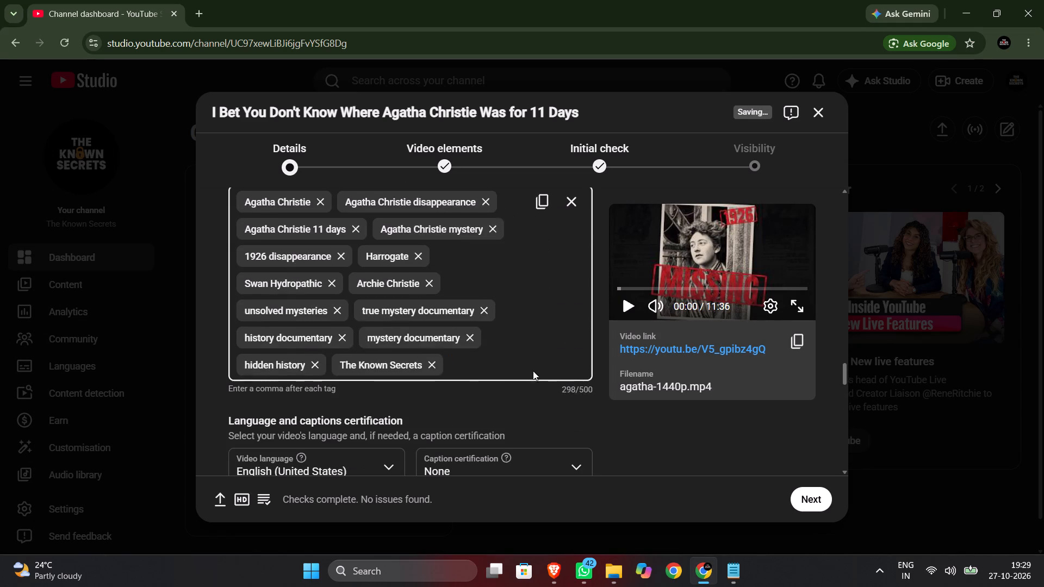
scroll(610, 413, "down", 1)
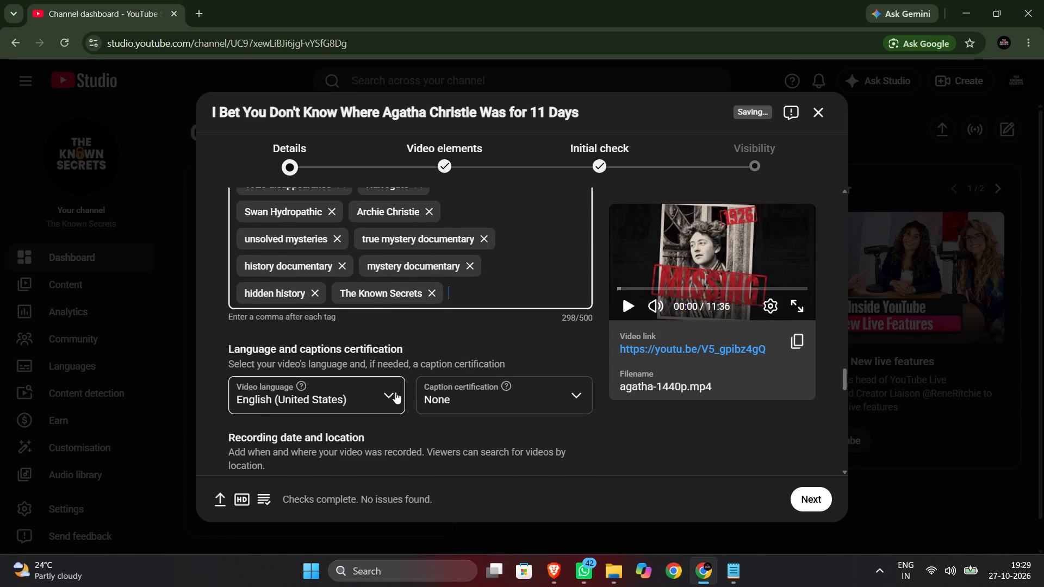
Look at Caption certification and set Shorts remixing to Allow video and audio remixing.
left_click(514, 403)
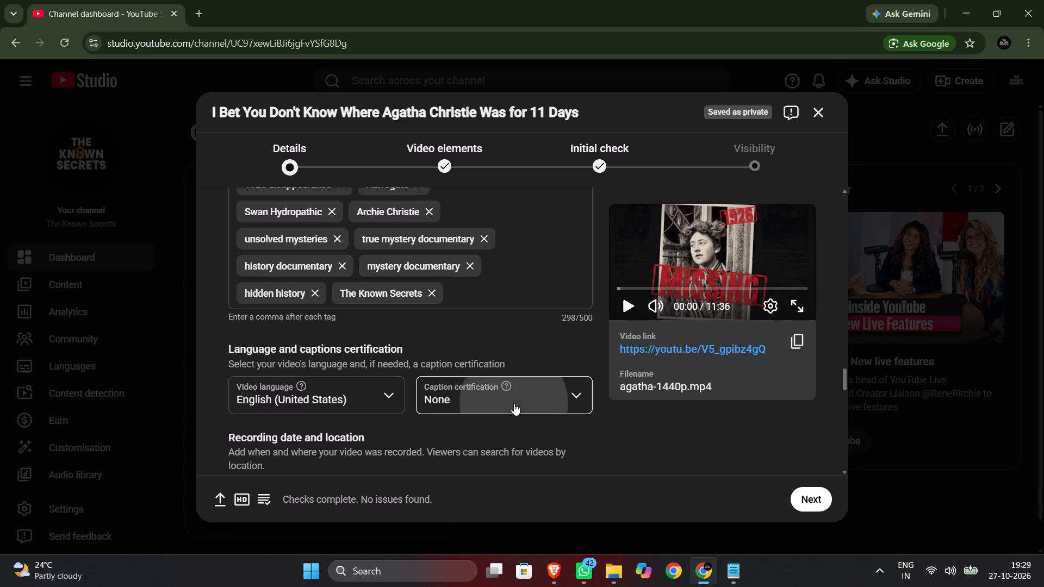
left_click(523, 396)
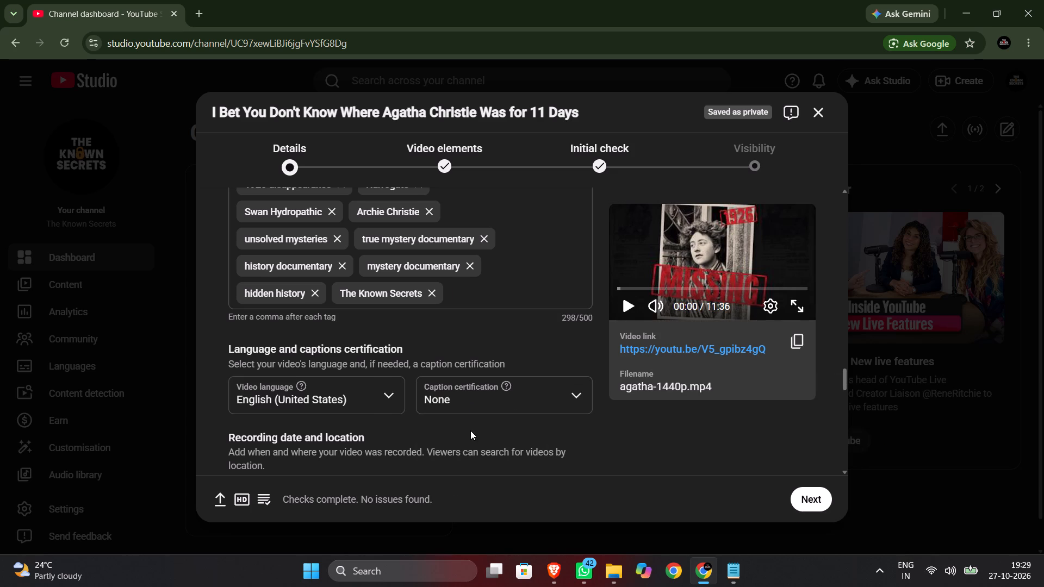
scroll(495, 439, "down", 2)
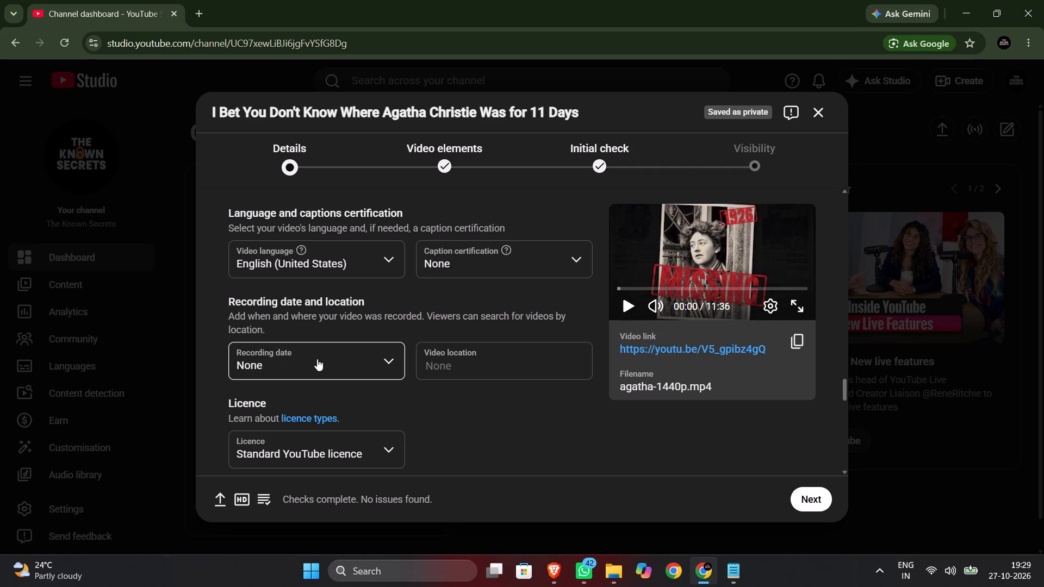
scroll(436, 454, "down", 3)
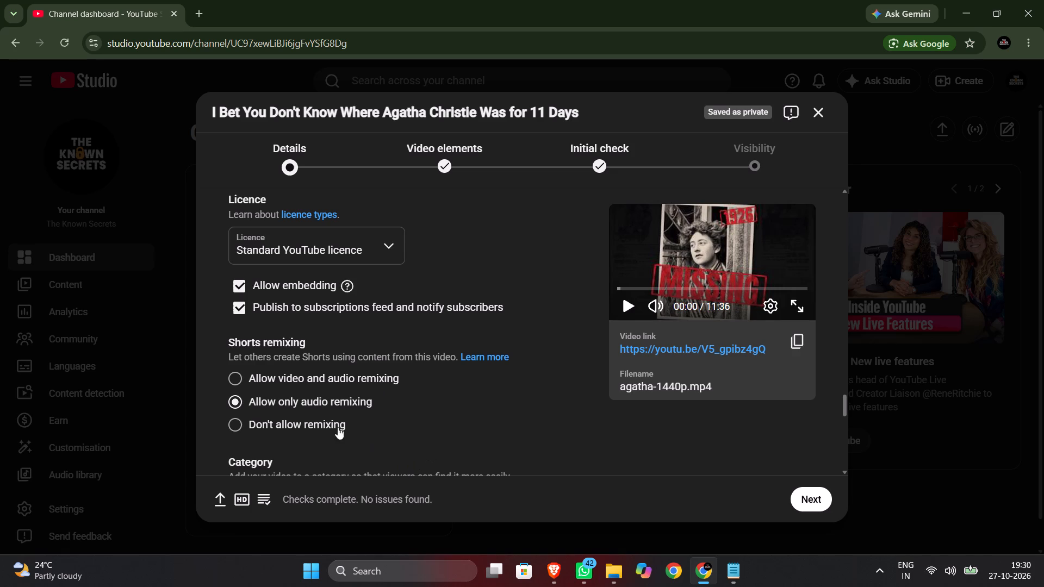
left_click(287, 369)
Set the Education category's Type to Concept overview.
scroll(386, 396, "down", 2)
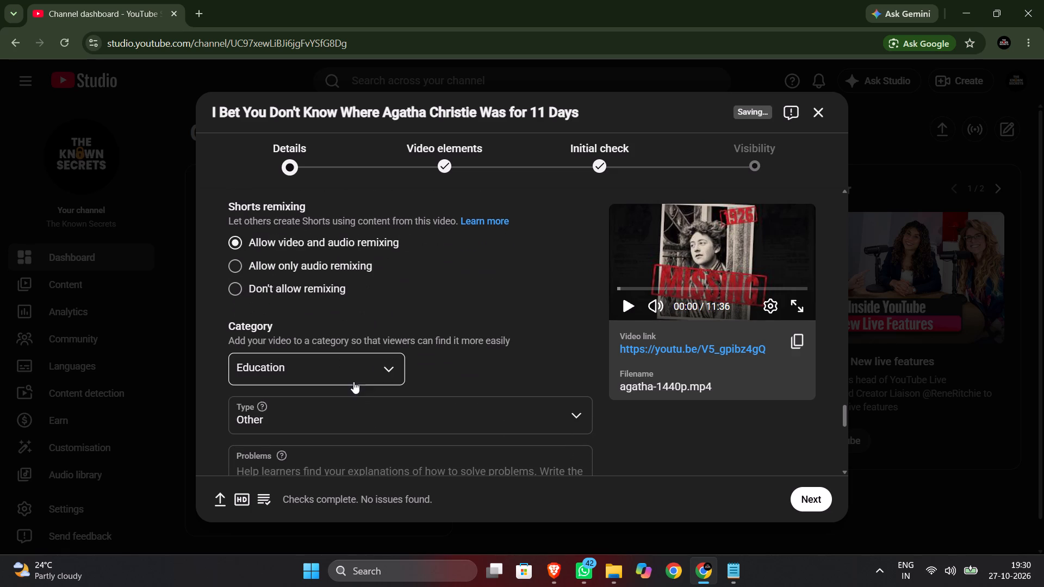
left_click(494, 415)
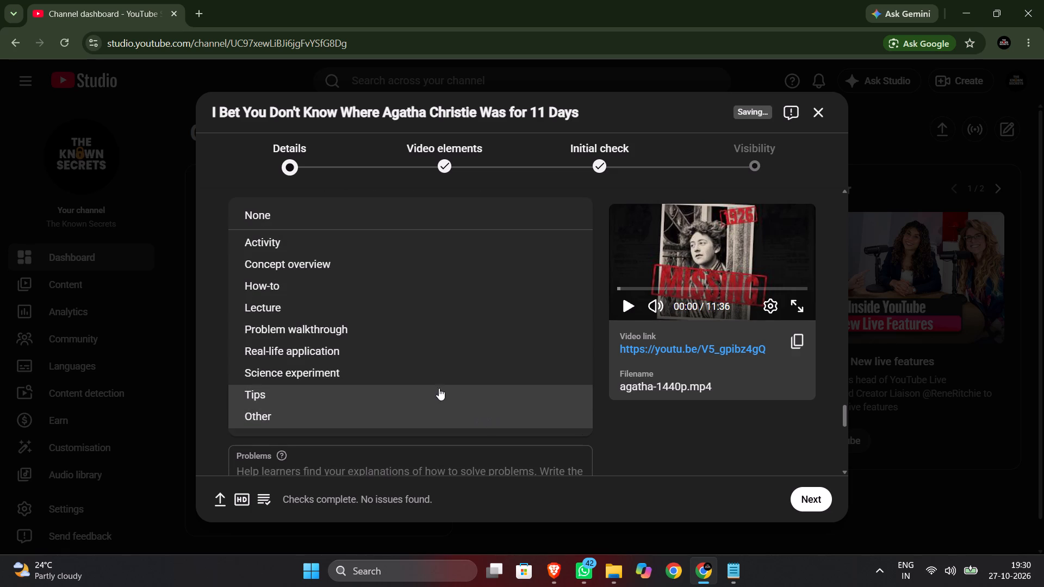
left_click(310, 259)
Review the Education category's Problems and Level options and the Comments, Moderation, Who can comment and Sort by settings.
scroll(413, 366, "down", 2)
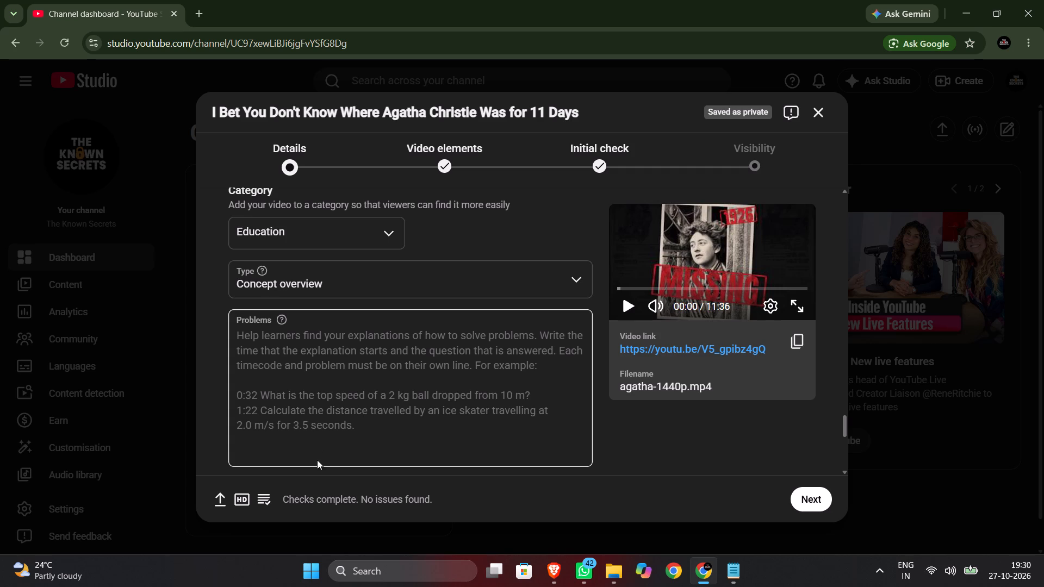
scroll(346, 433, "down", 3)
scroll(470, 424, "down", 1)
left_click(340, 279)
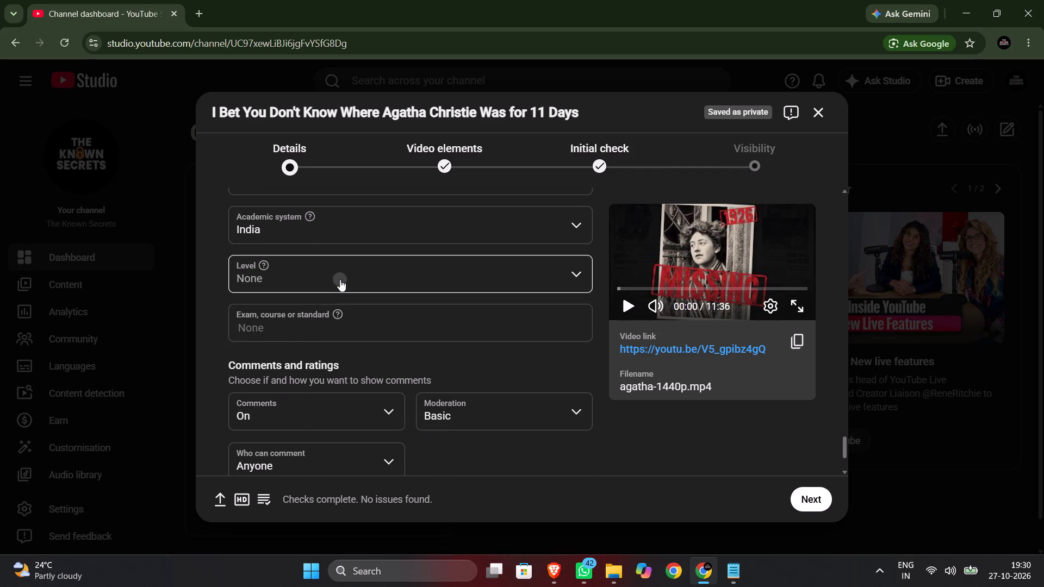
left_click(340, 278)
left_click(340, 278)
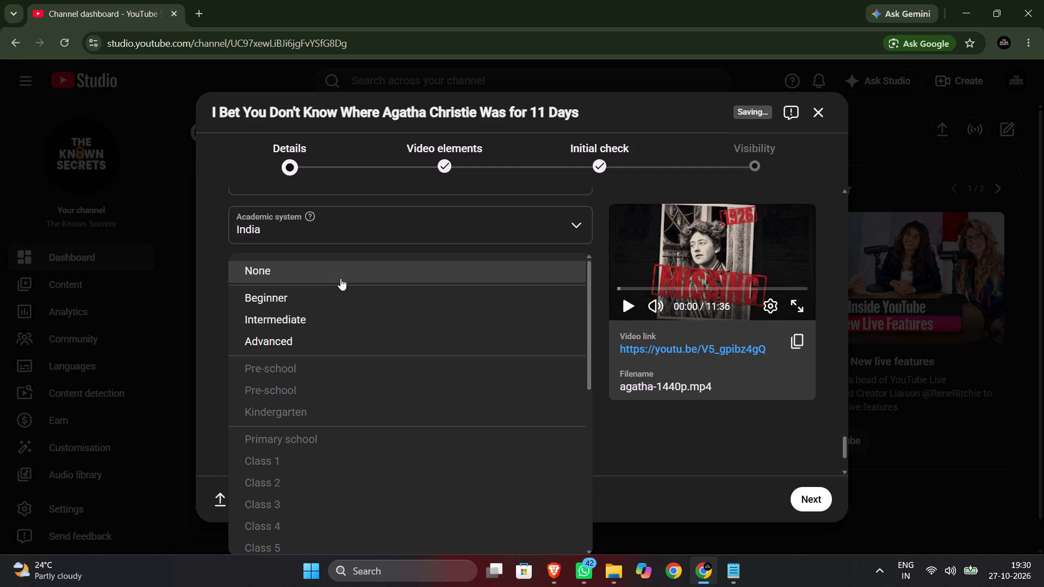
left_click(340, 278)
scroll(417, 337, "down", 1)
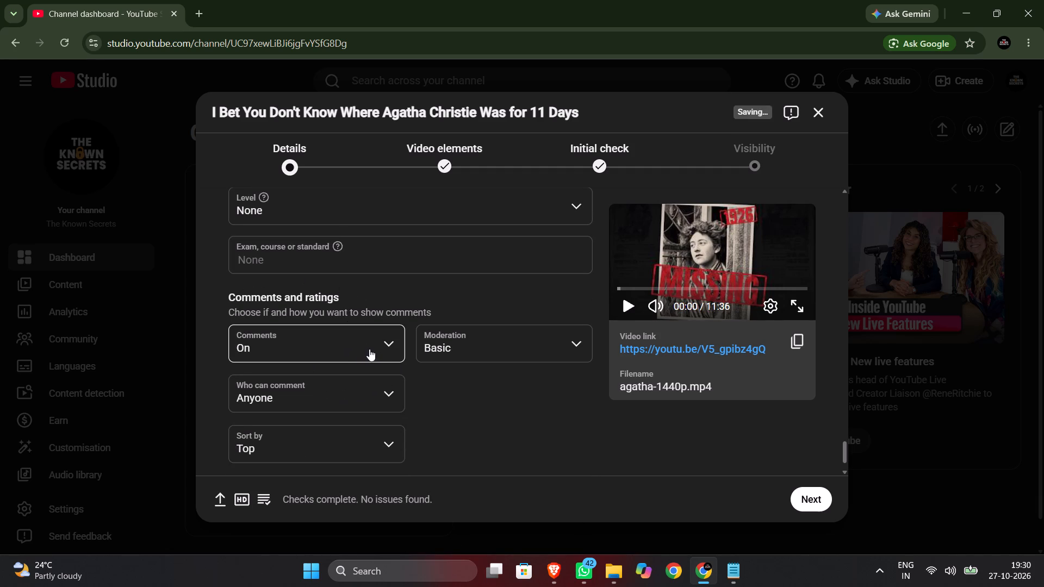
left_click(386, 345)
left_click(386, 345)
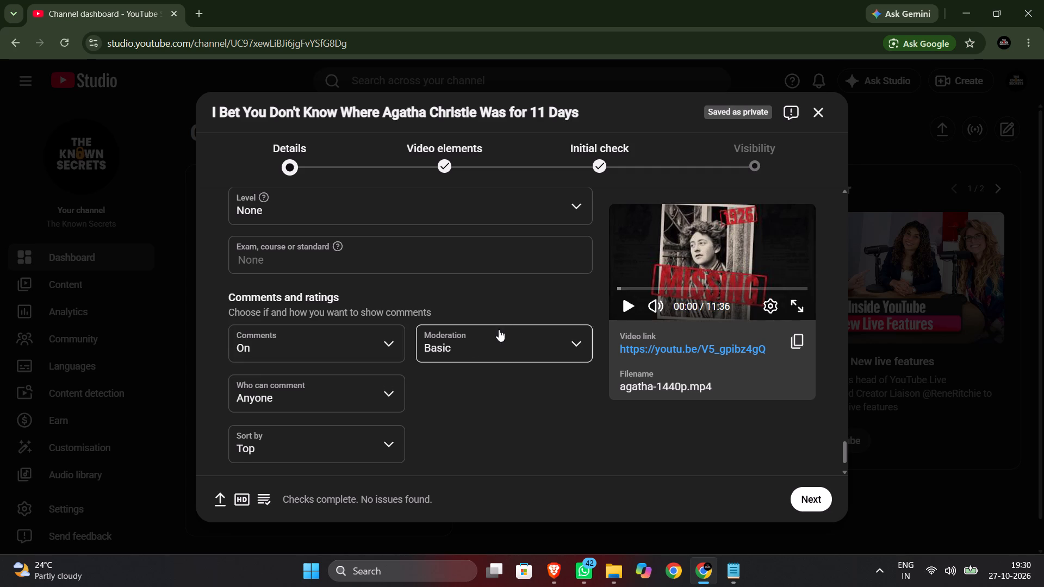
left_click(499, 329)
left_click(485, 372)
left_click(406, 392)
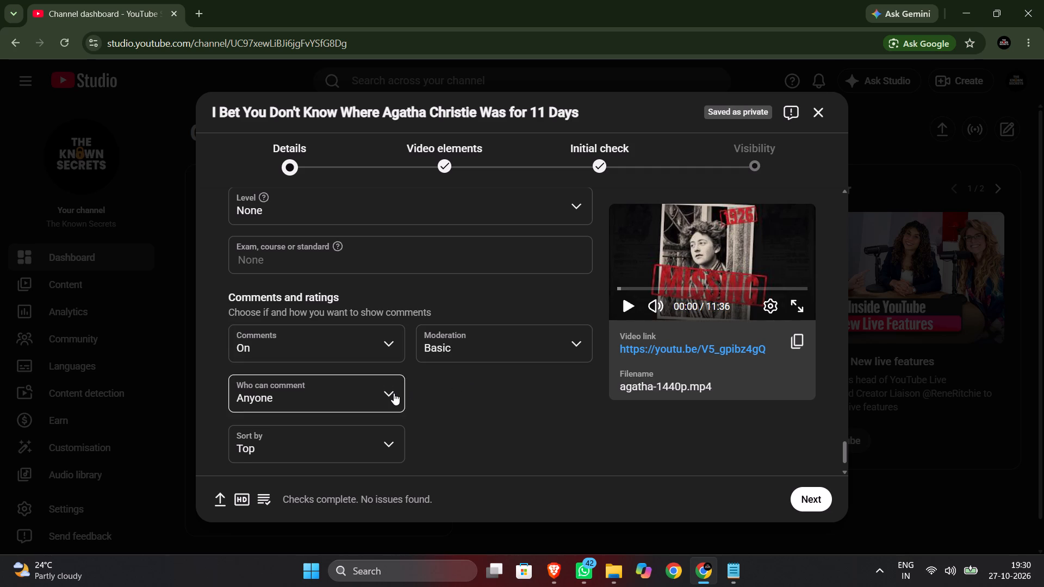
left_click(394, 393)
left_click(393, 393)
left_click(366, 442)
left_click(366, 447)
scroll(432, 422, "down", 4)
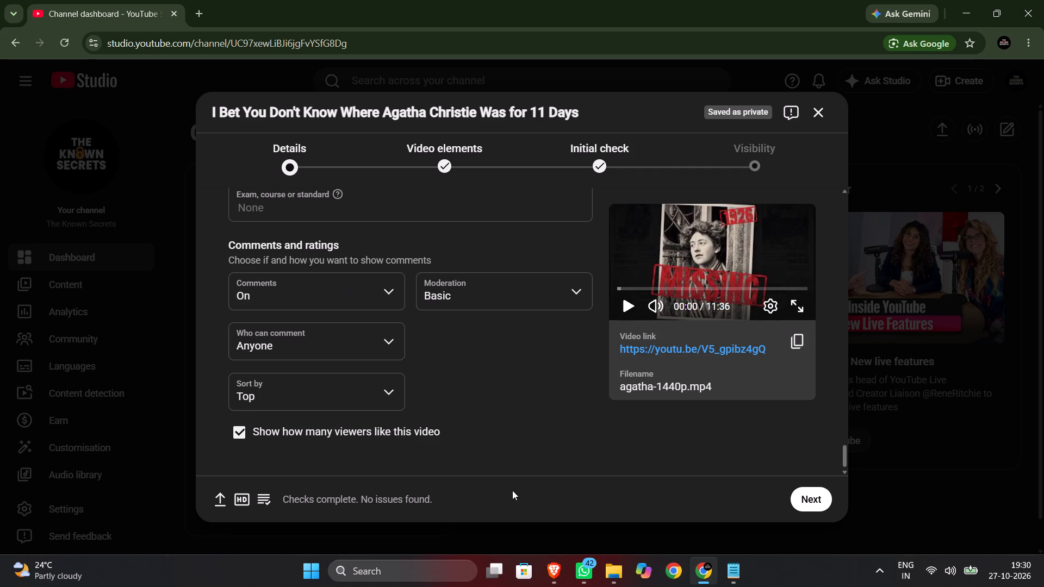
scroll(511, 322, "up", 6)
Review the Video elements, the Copyright and Community Guidelines results in Initial check, and the Visibility options.
left_click(440, 159)
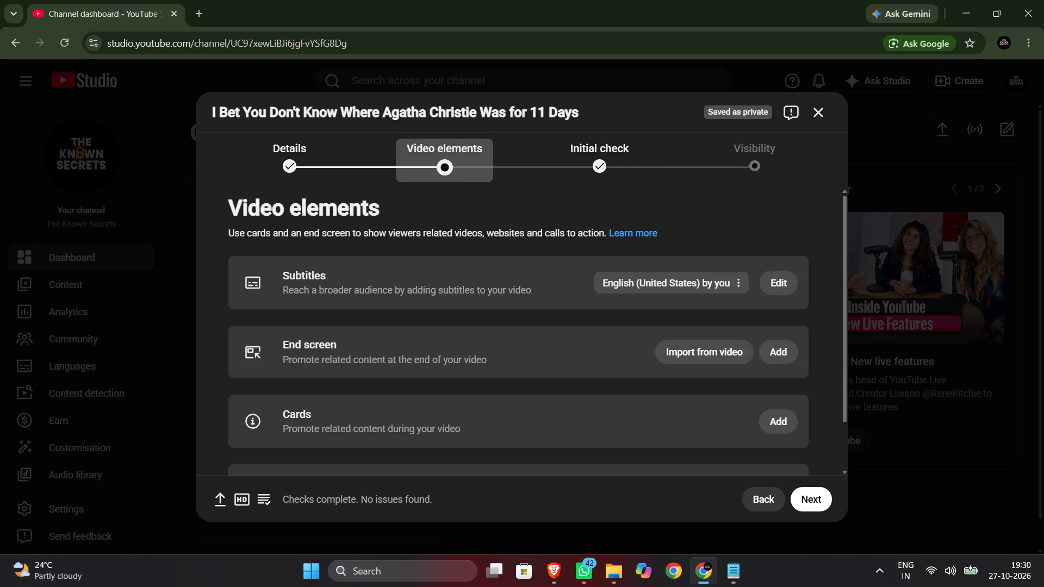
scroll(381, 330, "down", 3)
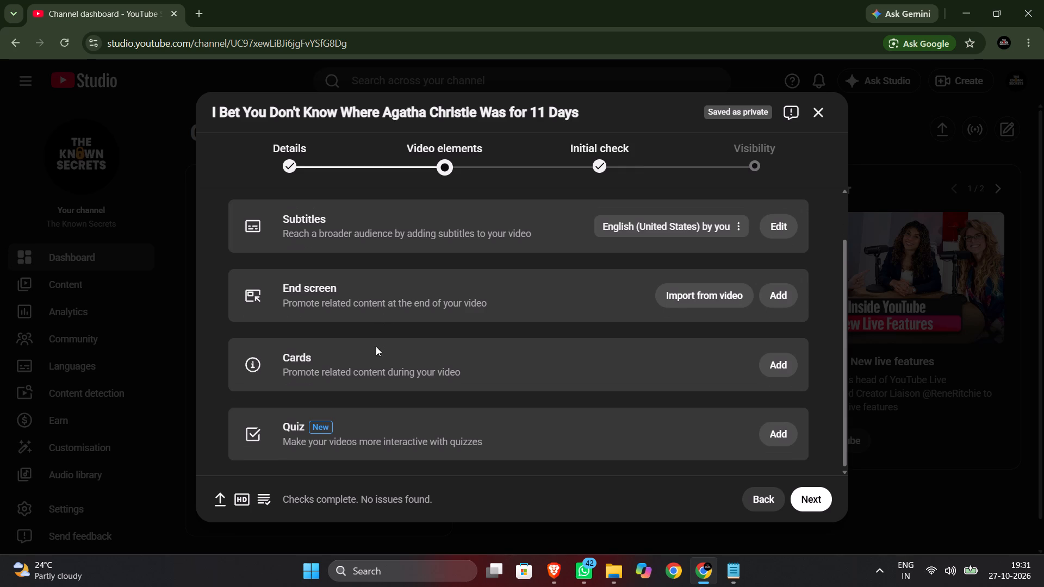
scroll(376, 346, "down", 1)
left_click(590, 153)
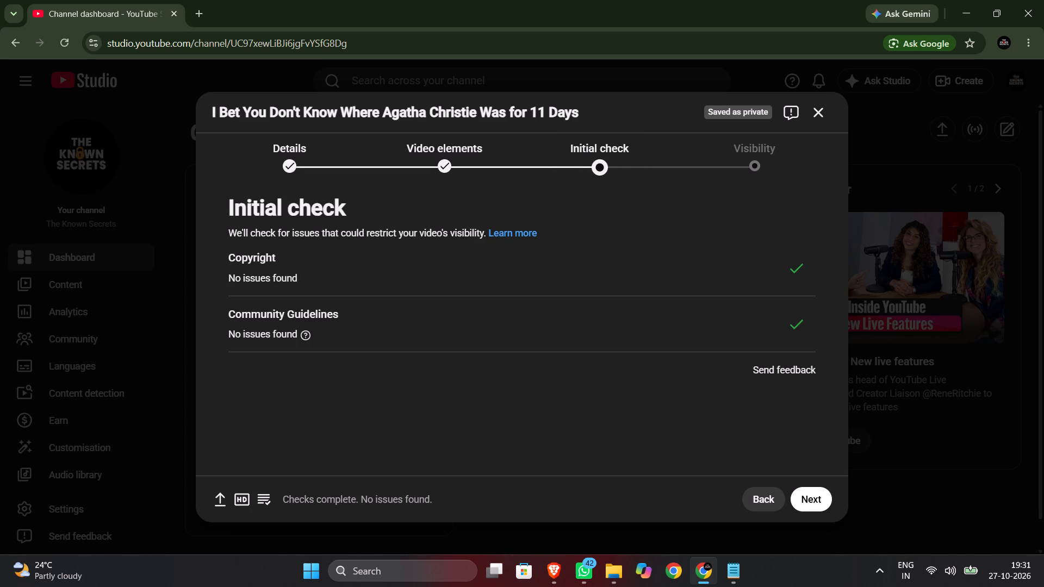
left_click_drag(232, 279, 332, 297)
left_click_drag(234, 334, 342, 330)
left_click(359, 332)
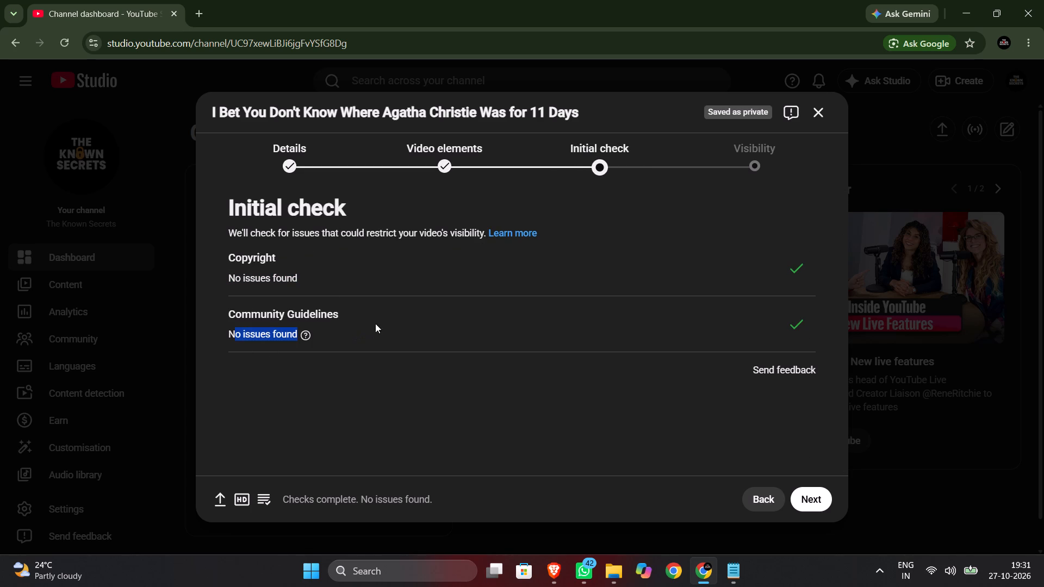
left_click(586, 348)
left_click(747, 157)
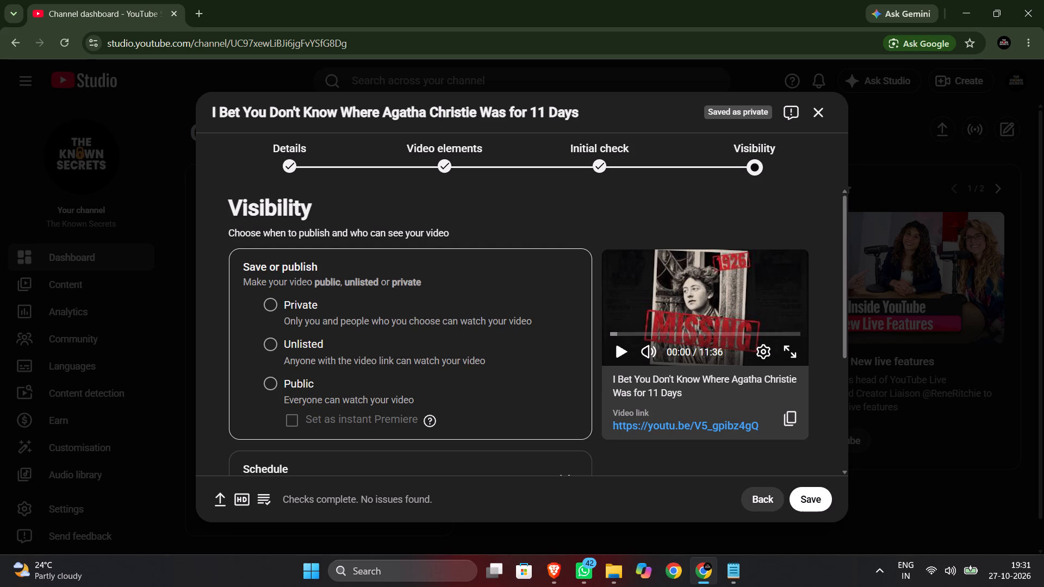
Add an end screen using the 1 video, 1 subscribe template with both elements along the top of the frame.
left_click(465, 150)
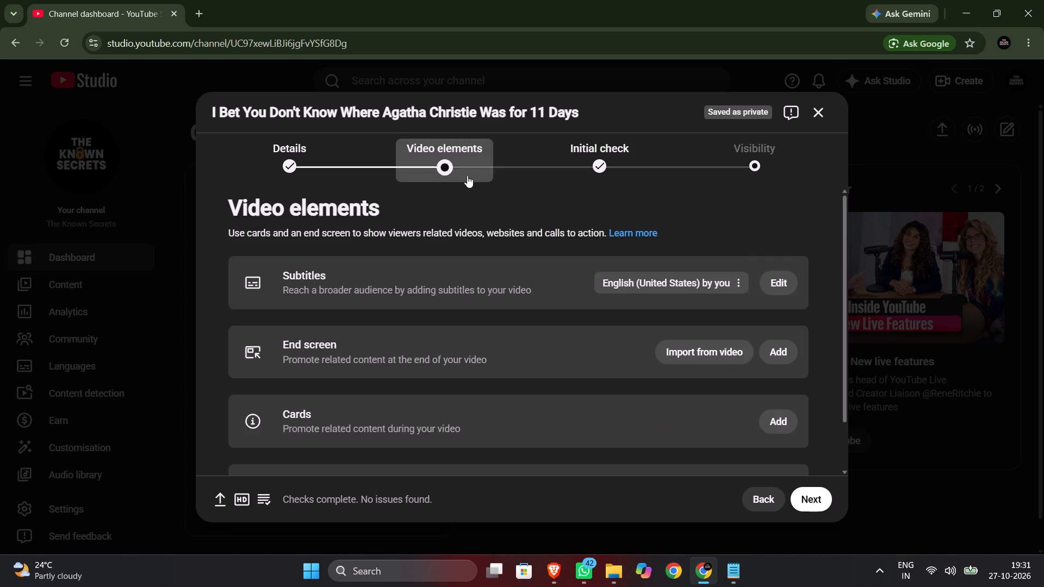
left_click(782, 353)
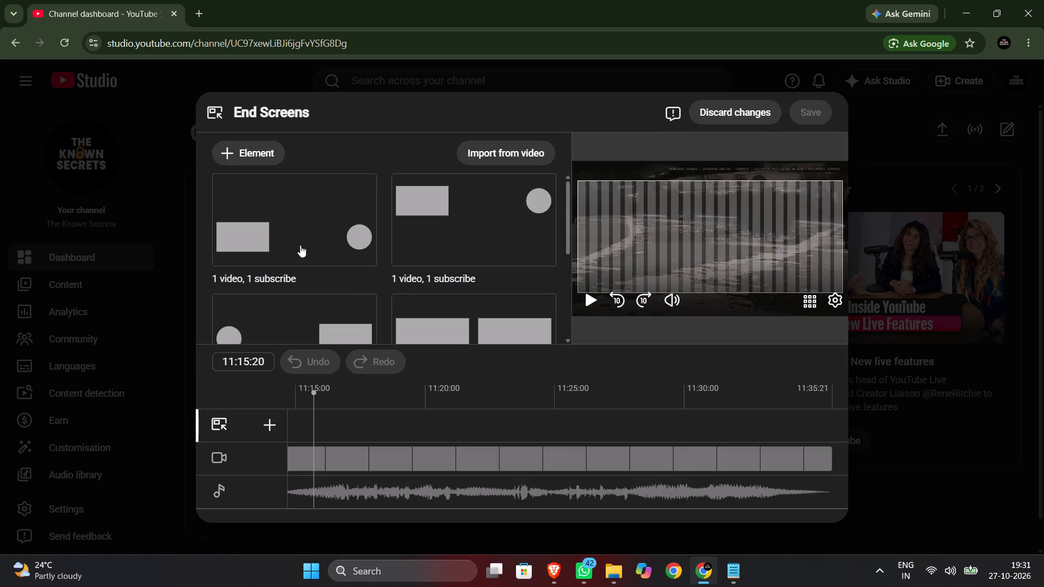
scroll(328, 246, "down", 2)
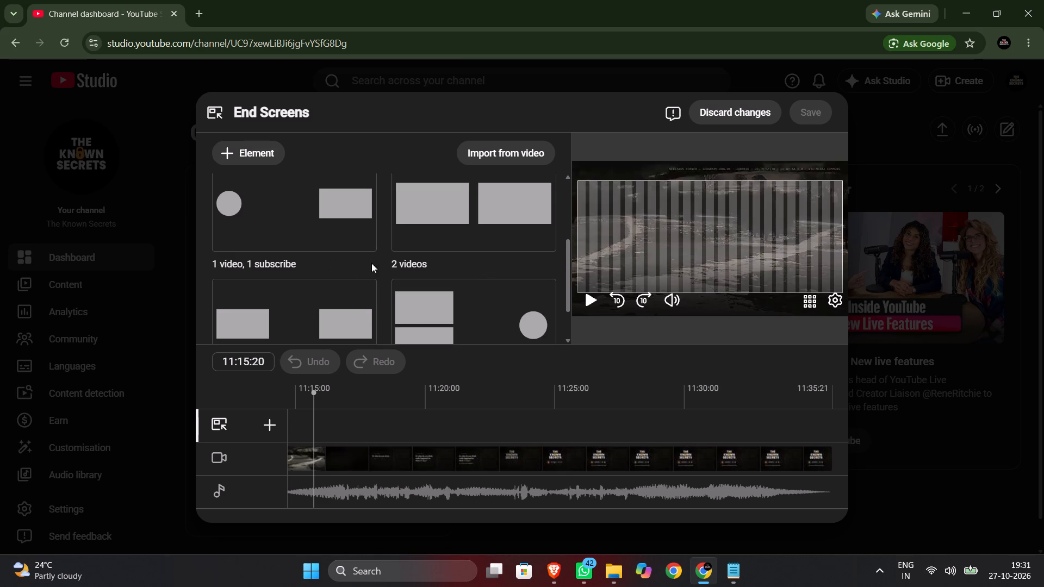
scroll(389, 277, "down", 2)
scroll(433, 298, "down", 1)
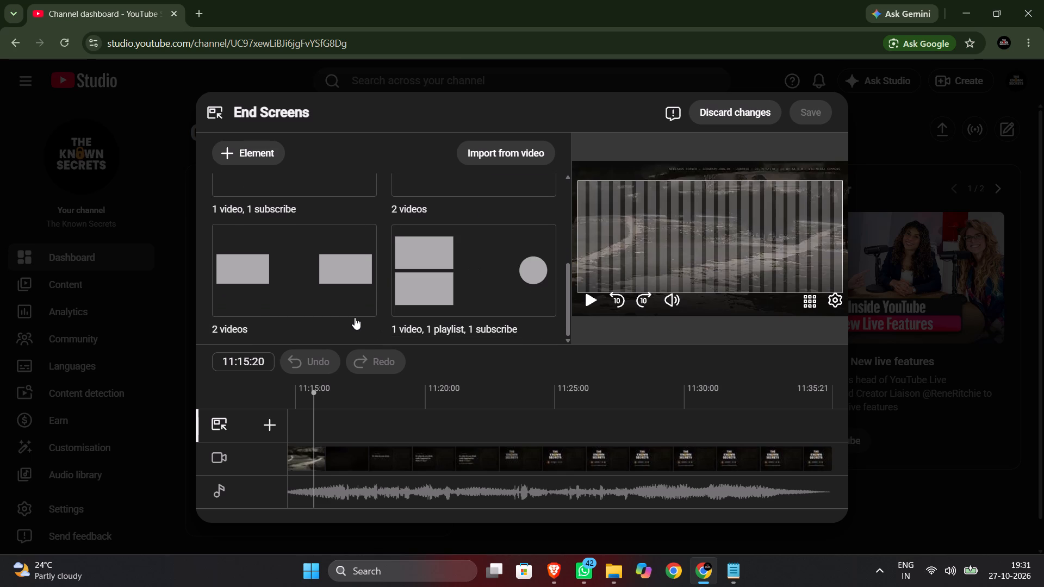
scroll(368, 309, "up", 6)
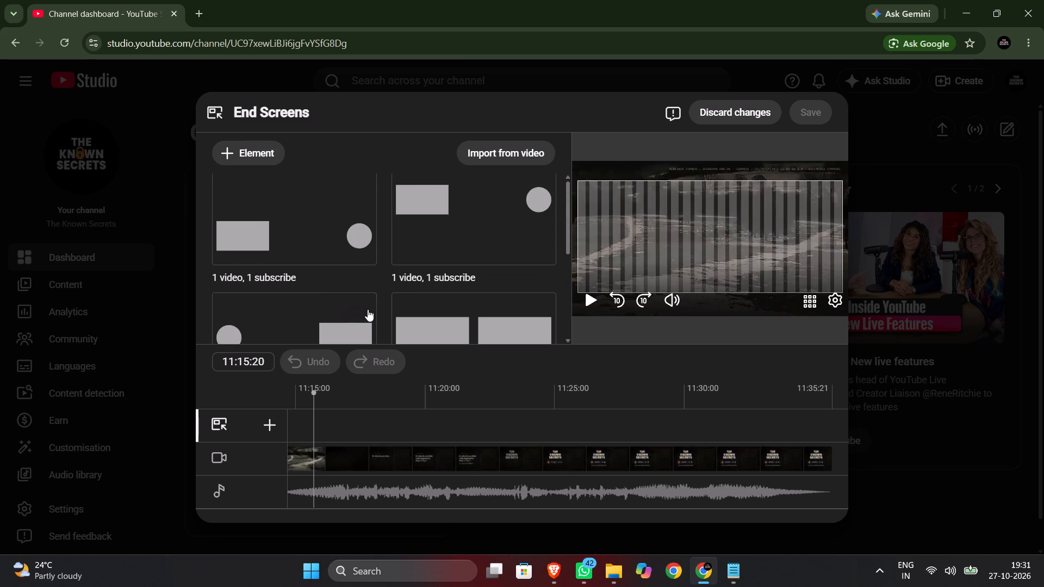
scroll(444, 273, "down", 4)
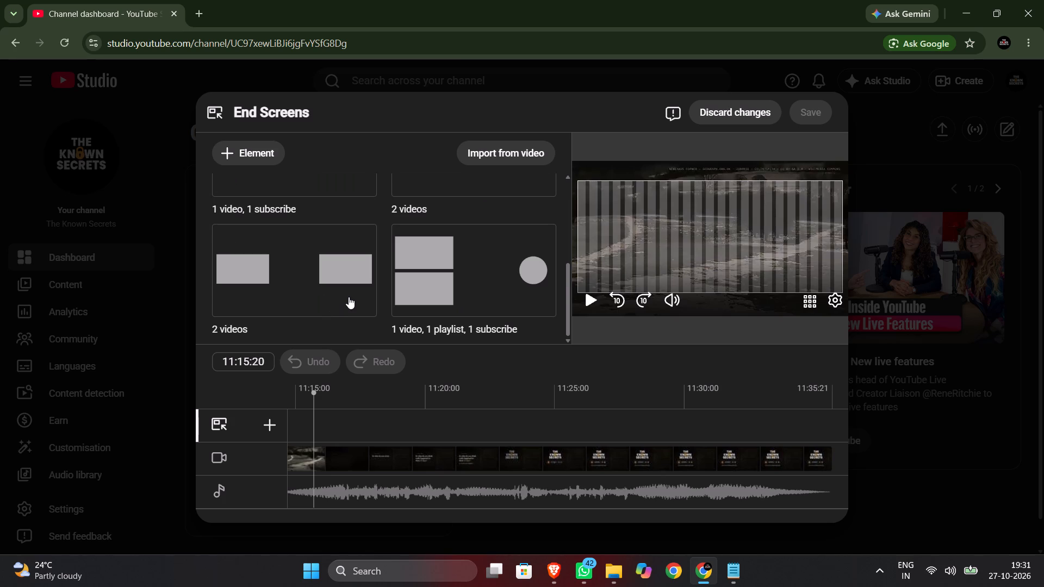
scroll(349, 297, "up", 2)
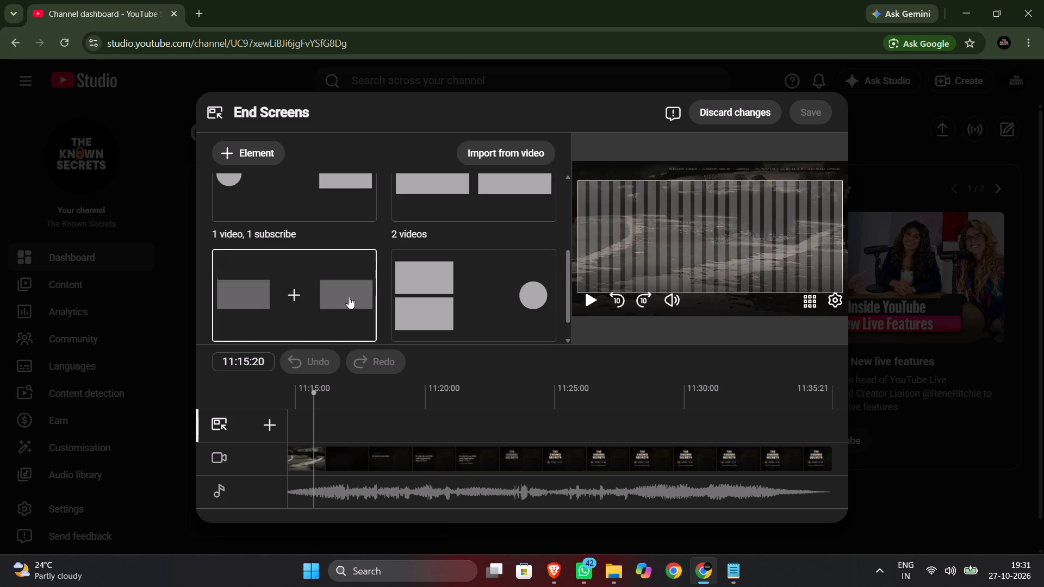
scroll(349, 297, "up", 5)
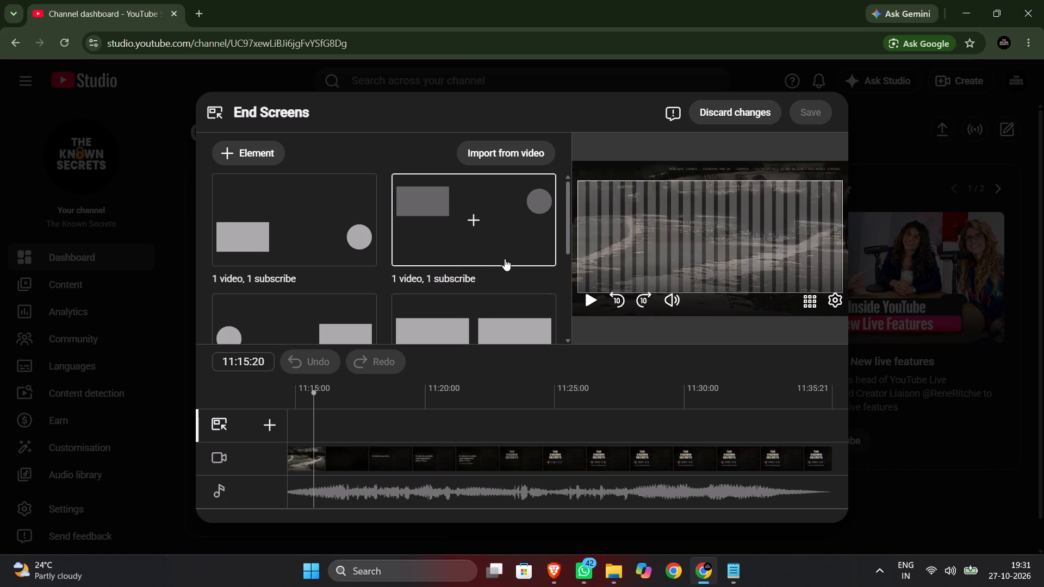
scroll(495, 248, "down", 1)
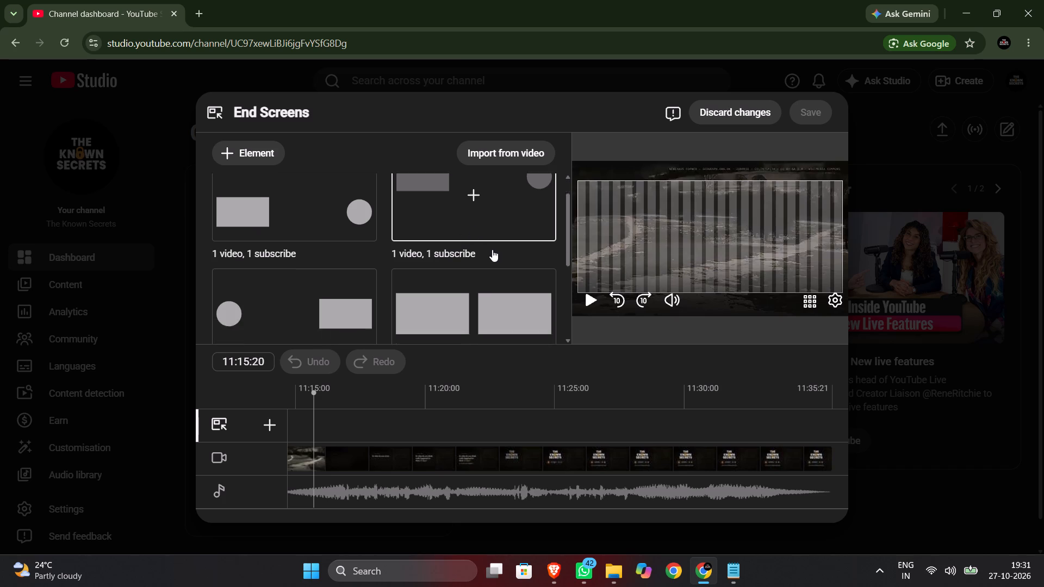
scroll(492, 249, "down", 1)
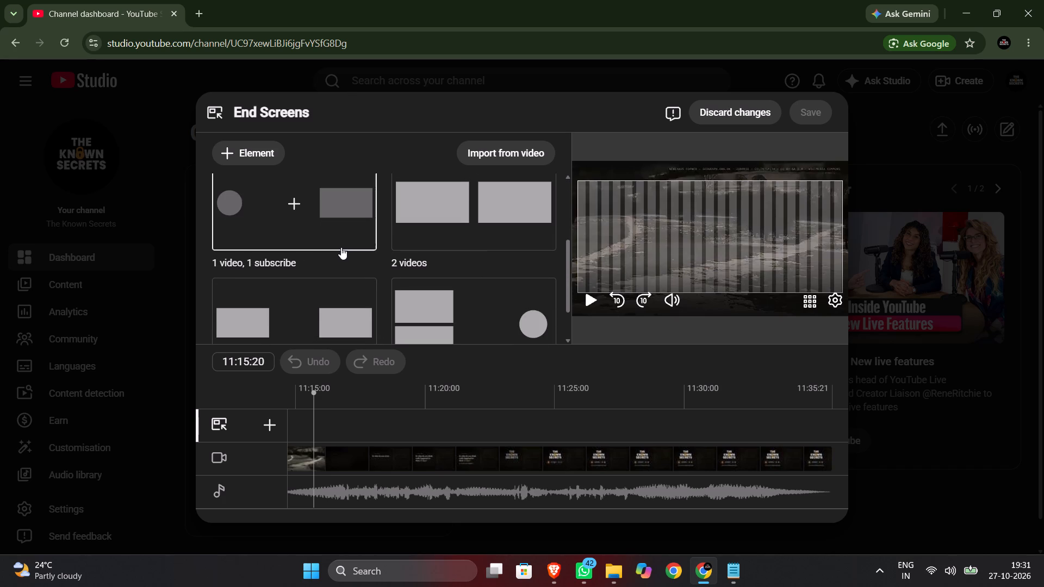
scroll(318, 239, "up", 4)
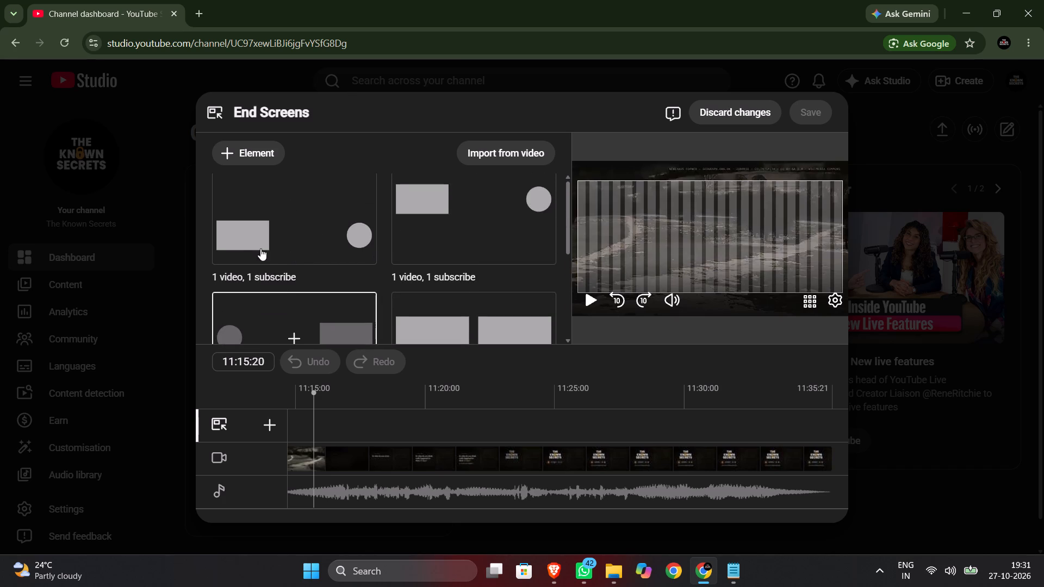
left_click(468, 249)
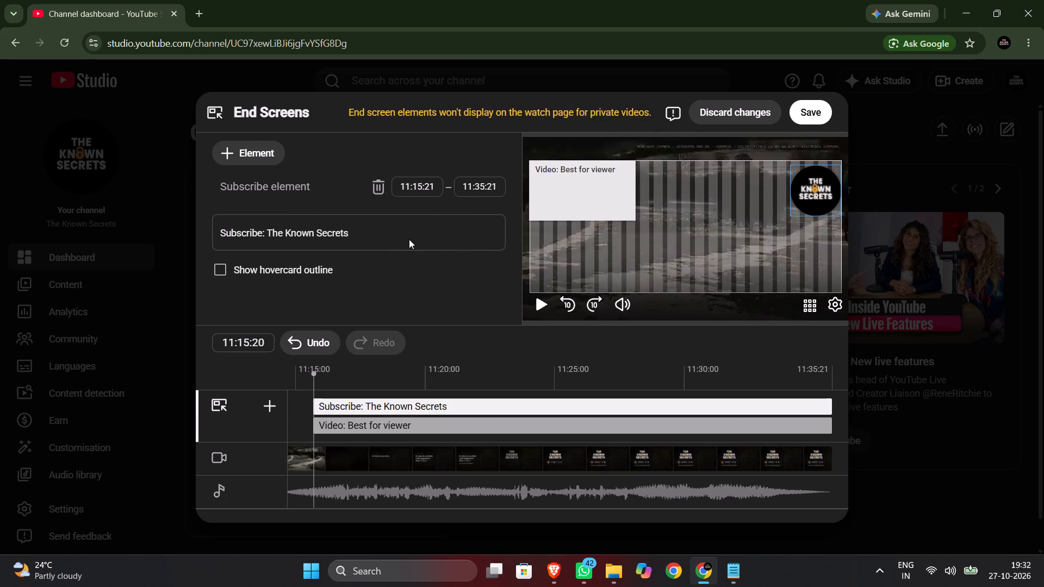
Move Subscribe to the video frame's left half and the video element to its right half, save the end screen and return to Visibility.
left_click_drag(815, 186, 665, 226)
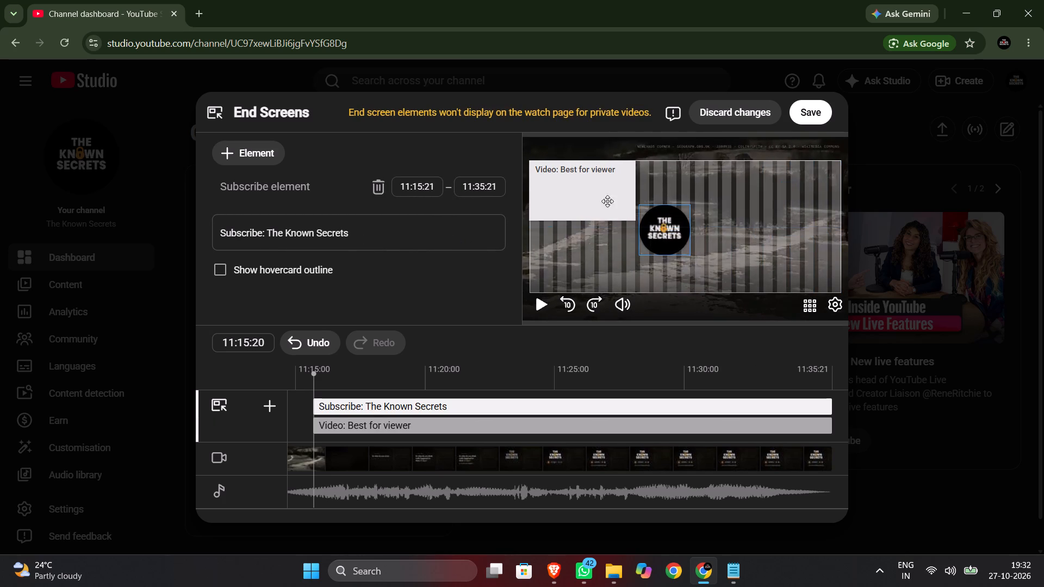
left_click_drag(583, 191, 767, 220)
left_click_drag(657, 223, 588, 218)
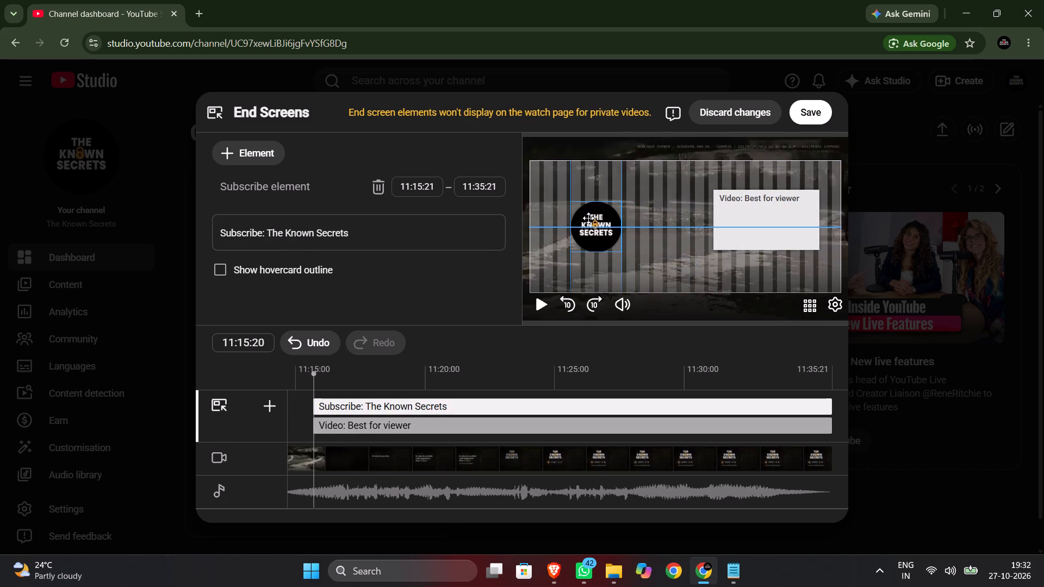
left_click_drag(588, 218, 601, 217)
left_click_drag(762, 216, 757, 221)
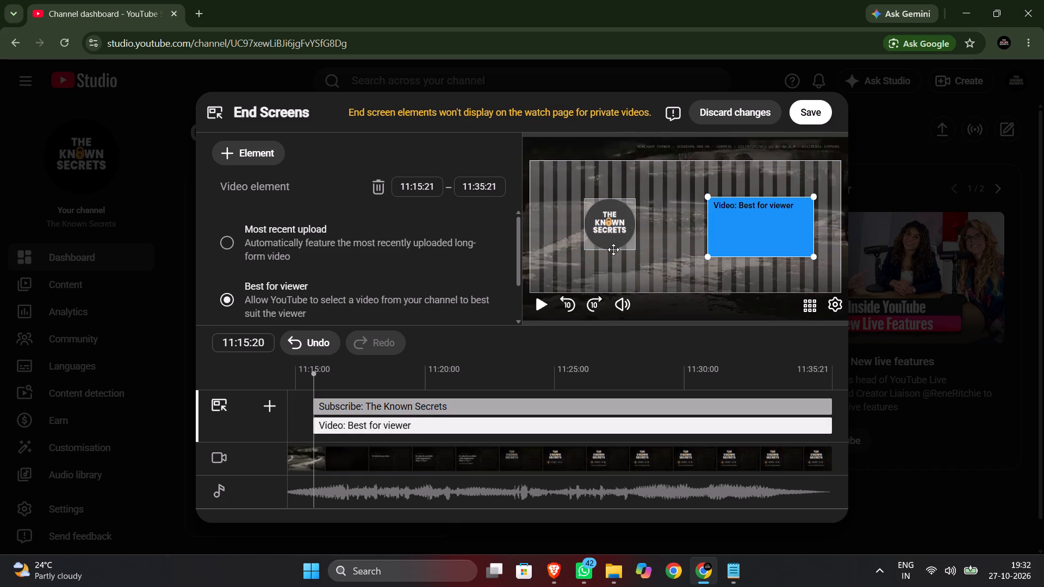
left_click(811, 119)
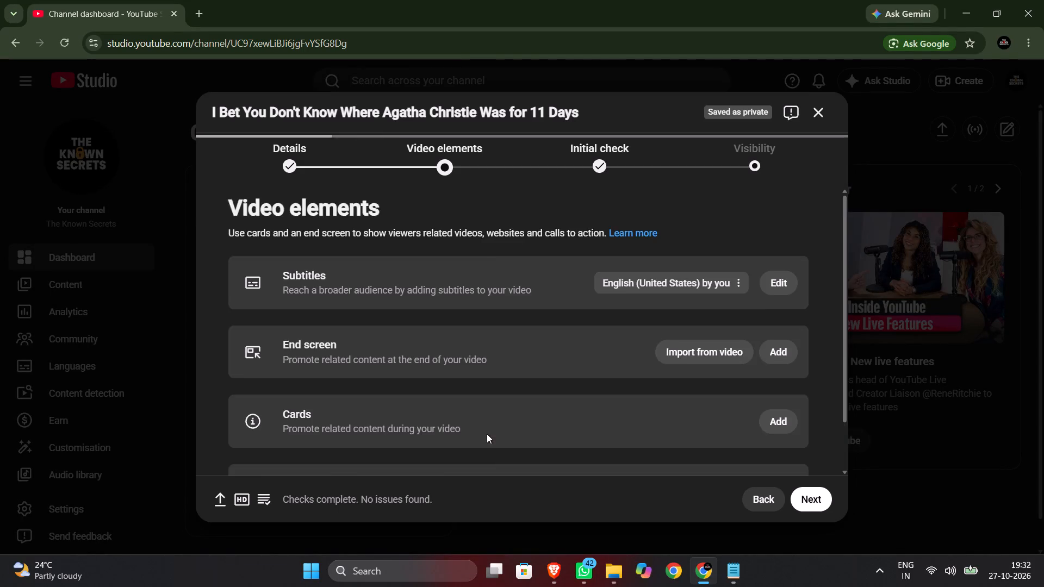
scroll(487, 434, "down", 1)
scroll(550, 363, "down", 1)
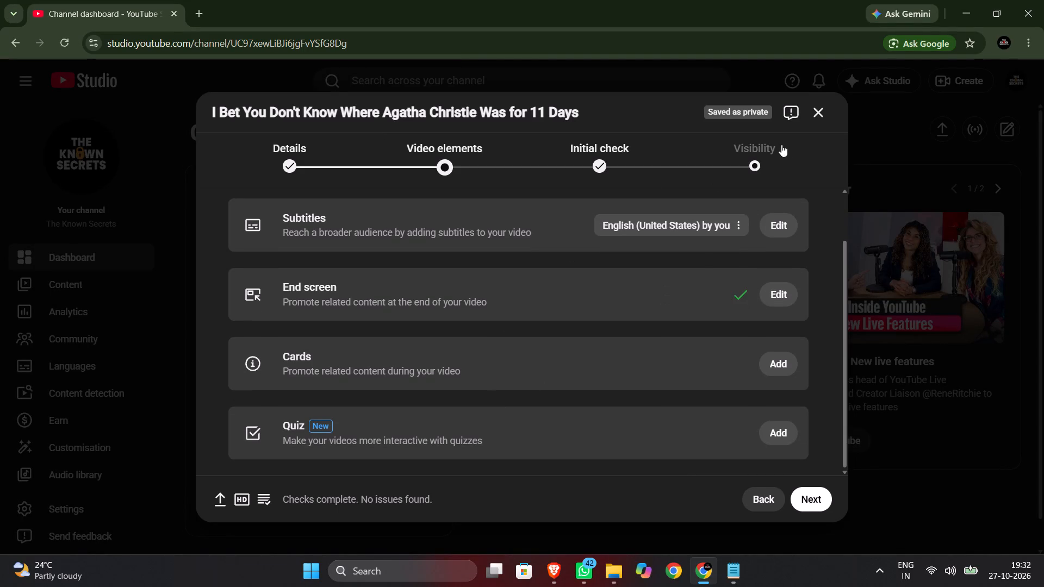
left_click(765, 152)
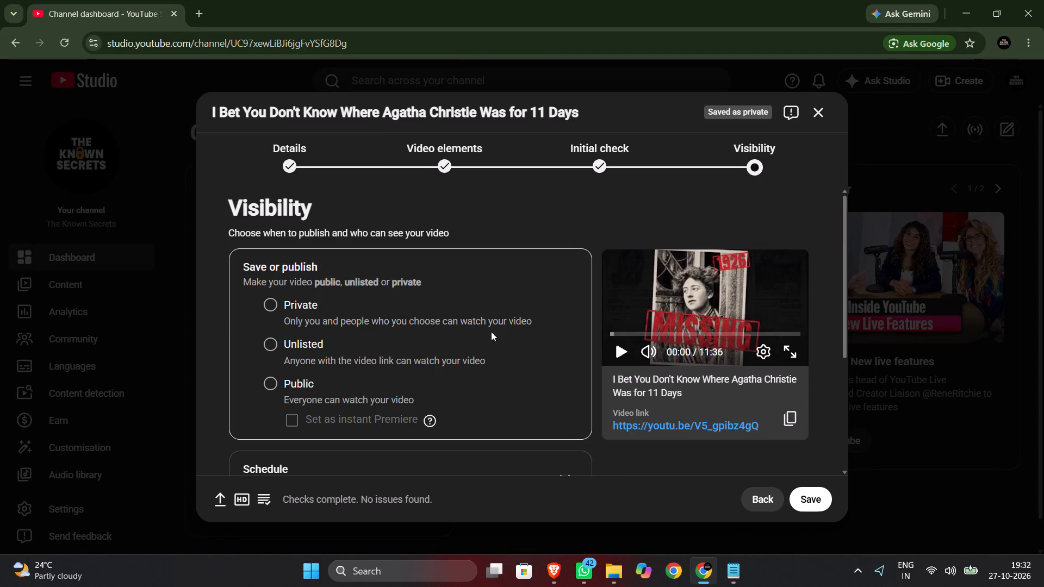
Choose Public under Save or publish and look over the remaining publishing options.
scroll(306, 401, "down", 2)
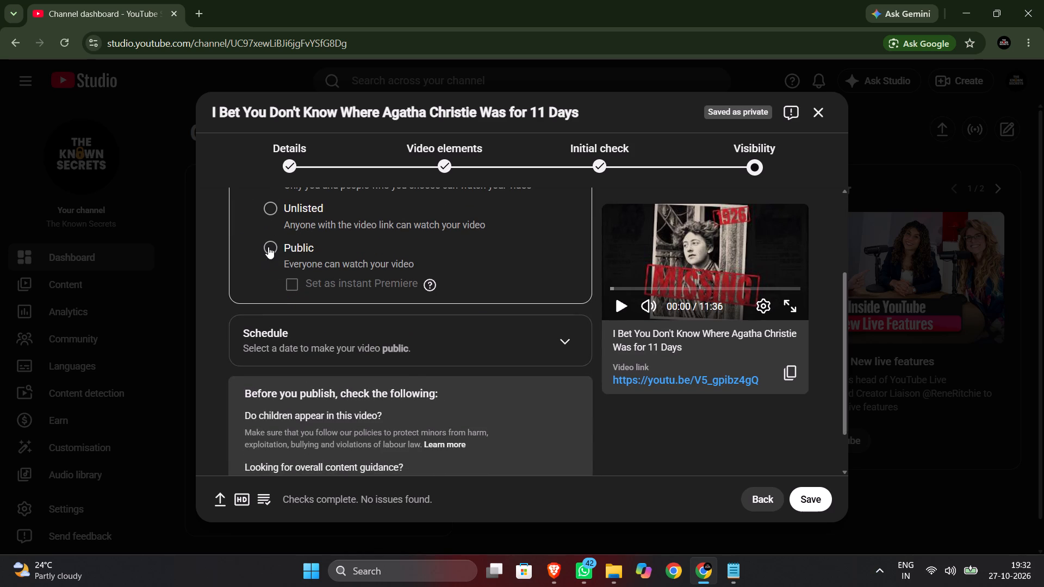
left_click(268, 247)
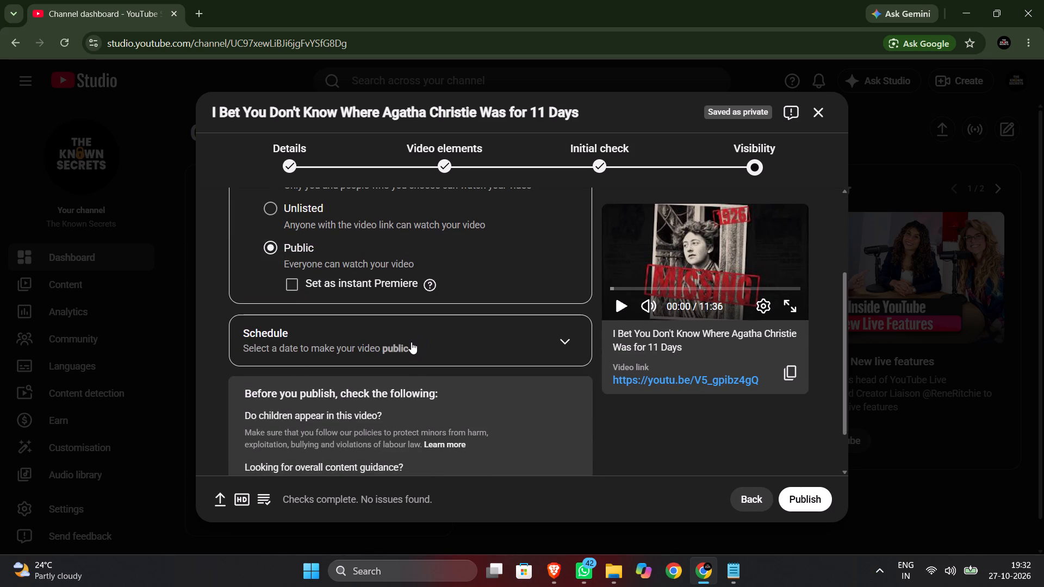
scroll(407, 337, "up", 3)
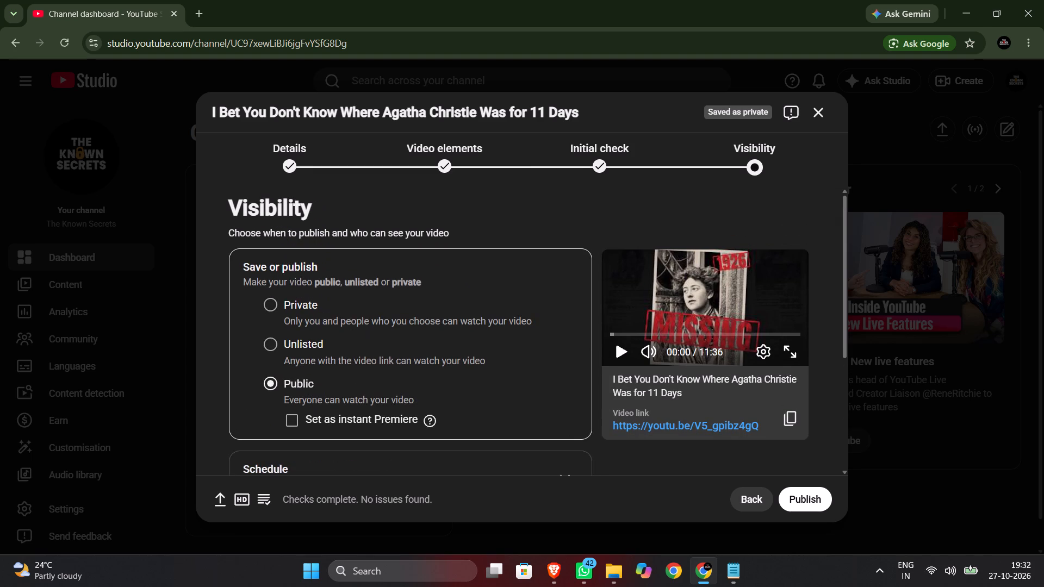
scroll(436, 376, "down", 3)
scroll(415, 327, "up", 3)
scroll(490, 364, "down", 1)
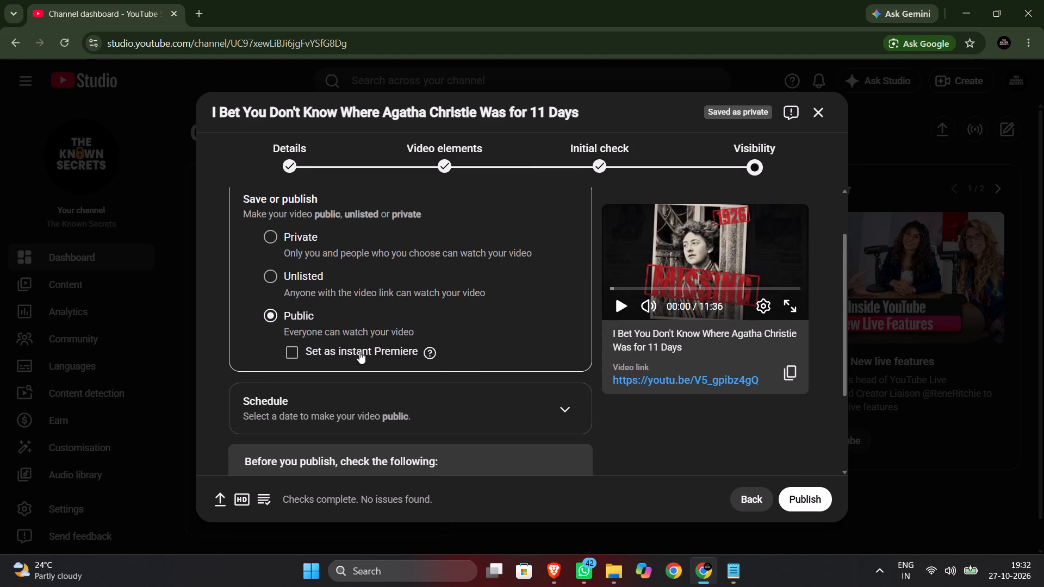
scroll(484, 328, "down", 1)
Schedule the video as public for 27 Oct 2026 at 21:30.
left_click(552, 324)
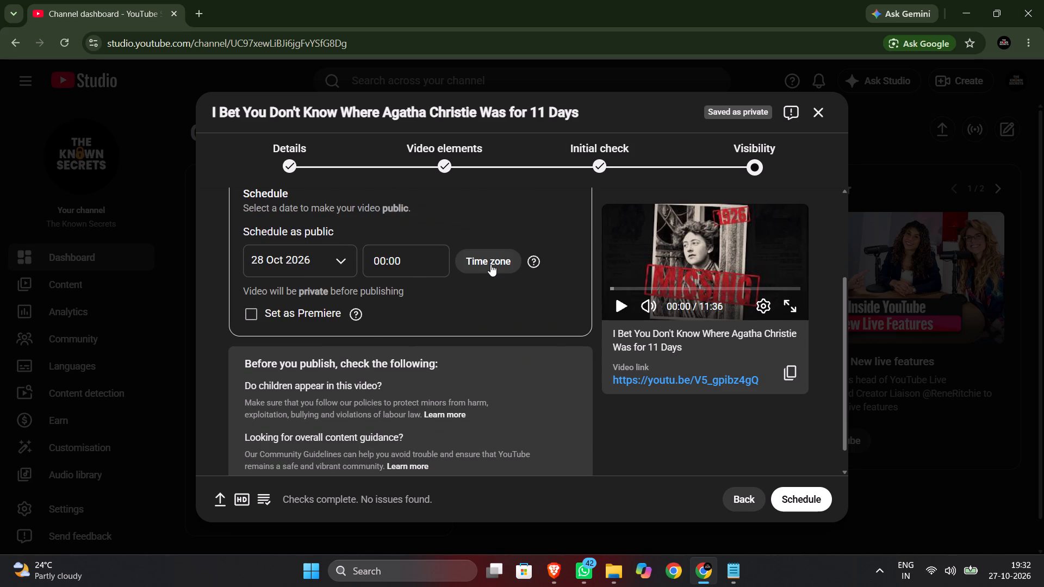
left_click(342, 263)
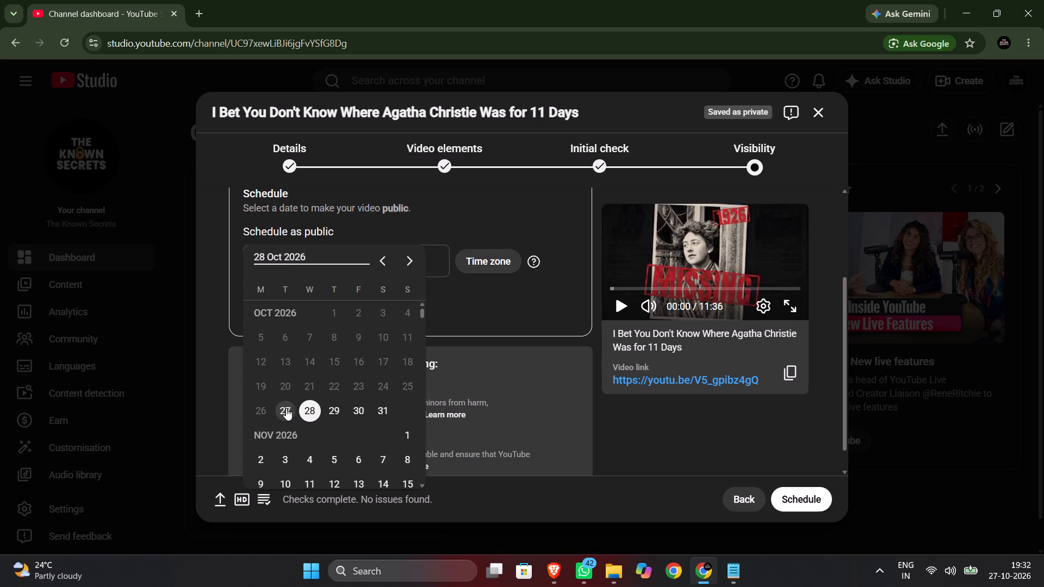
left_click(286, 408)
left_click(404, 261)
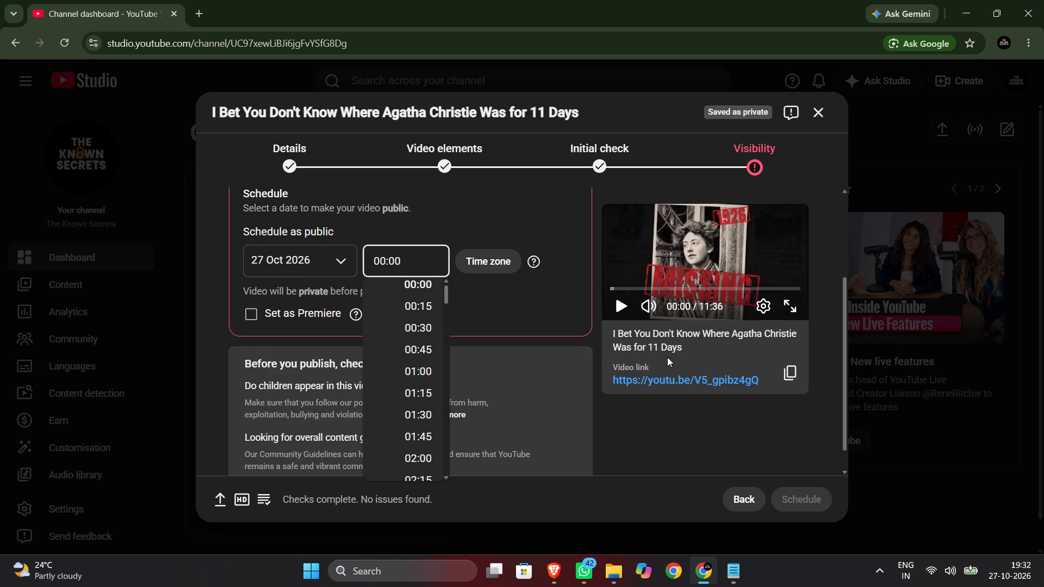
key("BackSpace")
key("BackSpace")
key("BackSpace")
key("BackSpace")
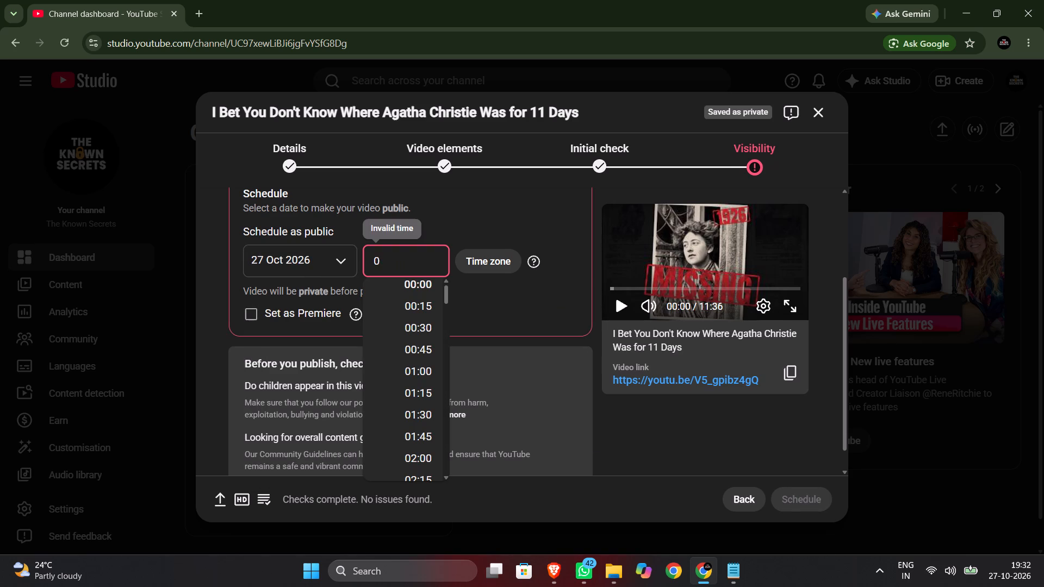
key("BackSpace")
key("2")
key("1")
key("shift+colon")
type("30")
left_click(537, 319)
Set the scheduled video as a Premiere.
scroll(449, 311, "up", 2)
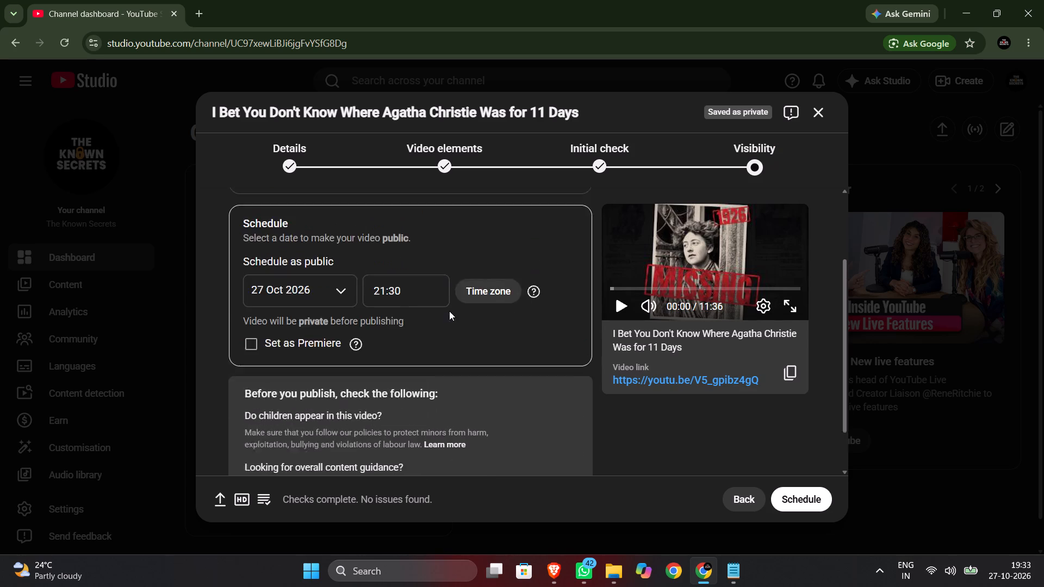
scroll(445, 318, "down", 3)
left_click(244, 289)
scroll(383, 296, "up", 2)
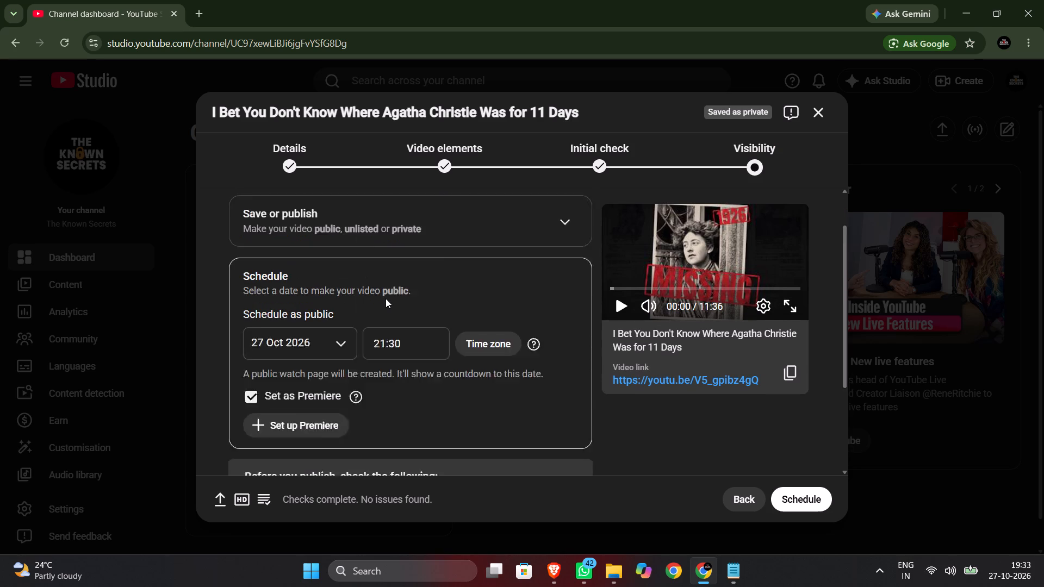
scroll(394, 310, "down", 1)
left_click(250, 357)
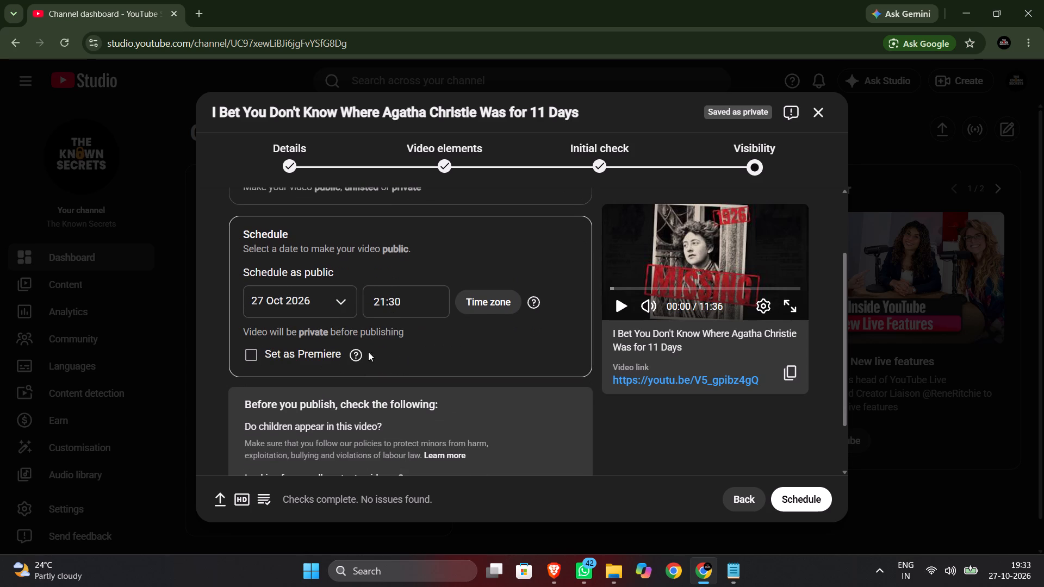
left_click(247, 358)
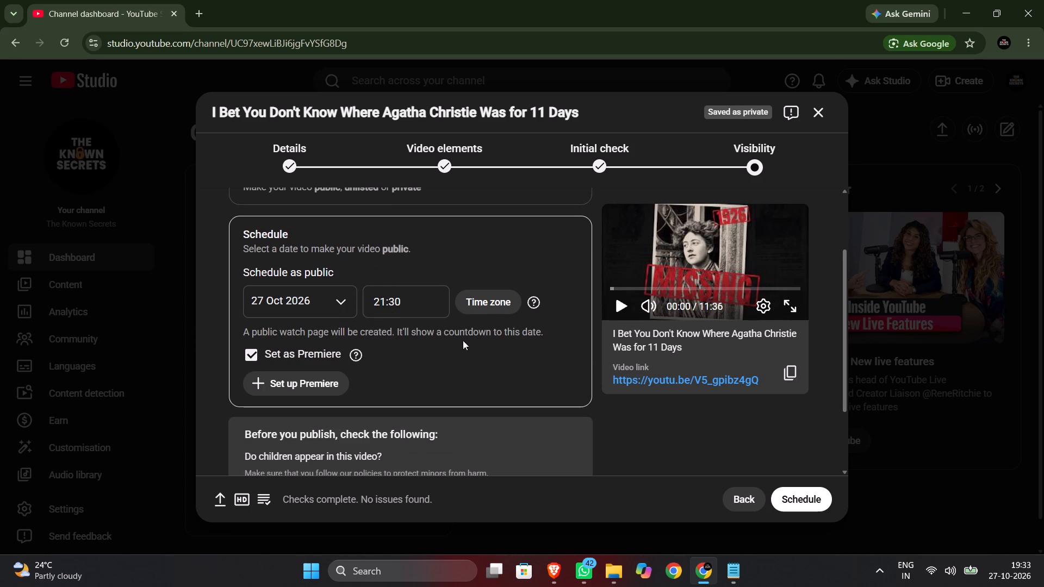
Set up the Premiere with a 1 minute countdown, keeping the Premiere classic theme, and save it.
left_click(325, 382)
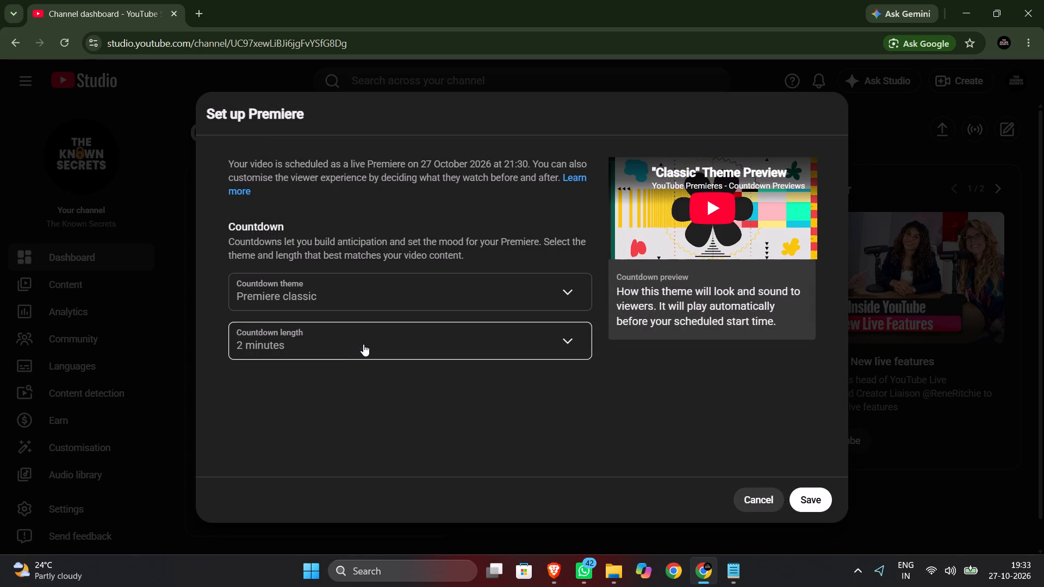
left_click(363, 344)
left_click(306, 343)
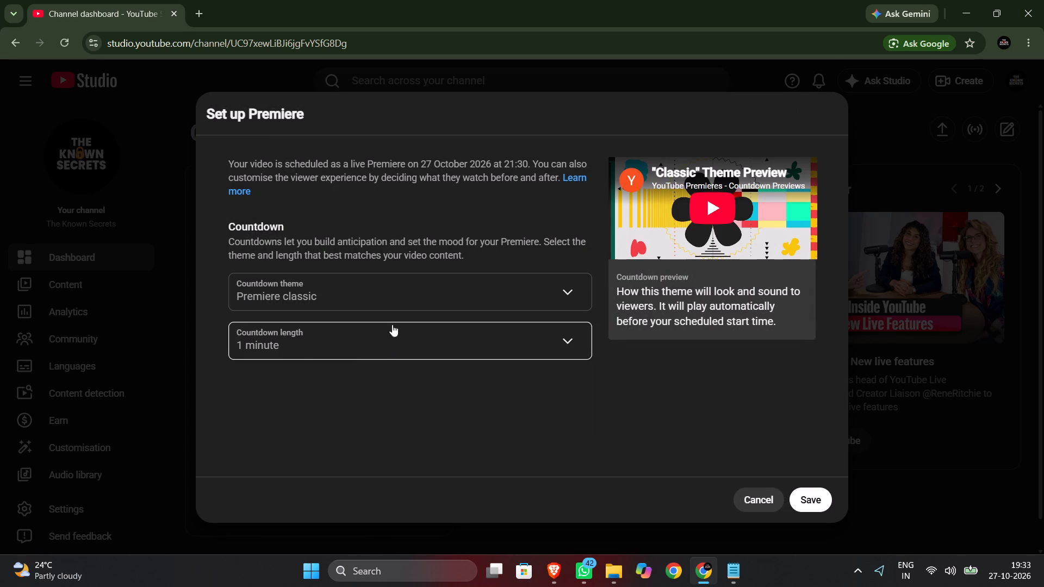
left_click(430, 301)
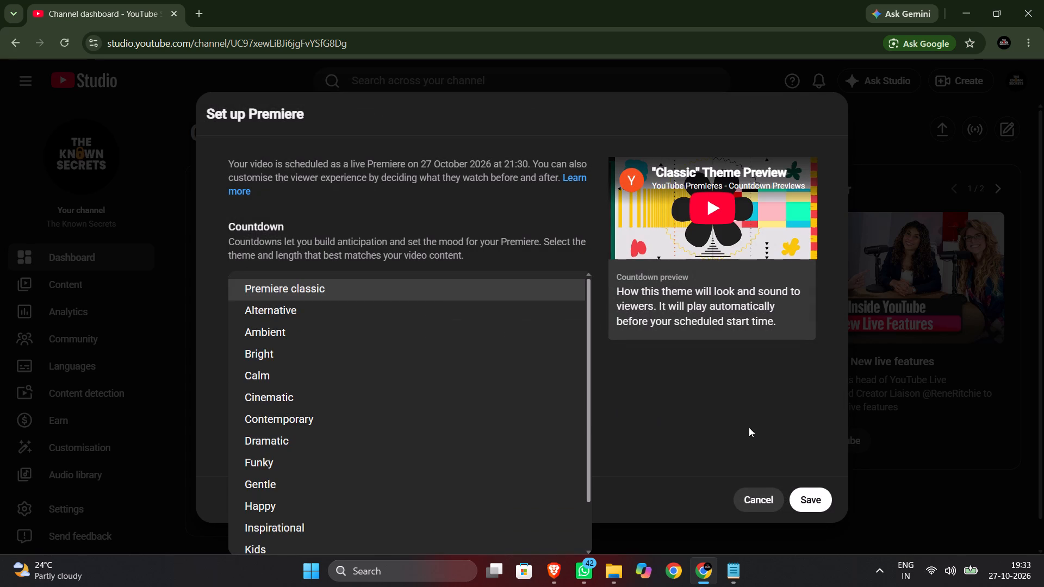
left_click(726, 424)
left_click(807, 504)
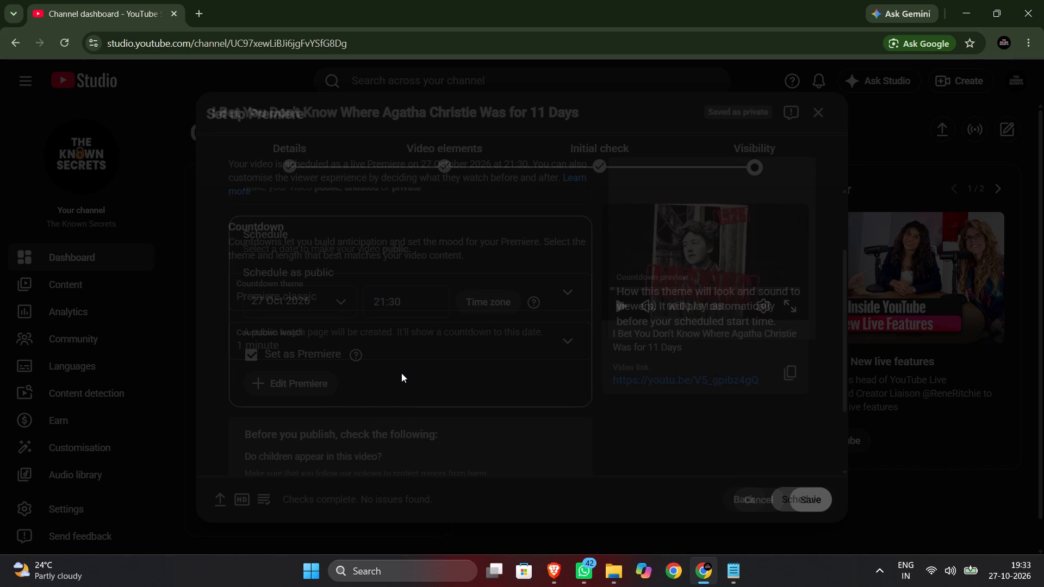
Read the pre-publish checks, schedule the Agatha Christie video as configured and close the share dialog.
scroll(407, 364, "down", 4)
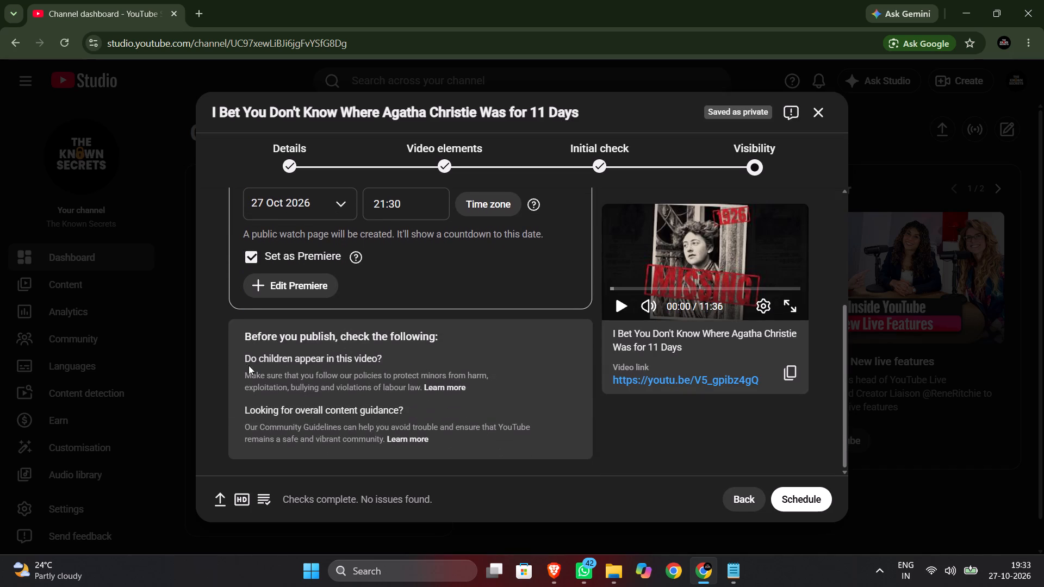
left_click_drag(241, 357, 395, 366)
left_click(300, 392)
left_click(798, 500)
scroll(608, 417, "up", 9)
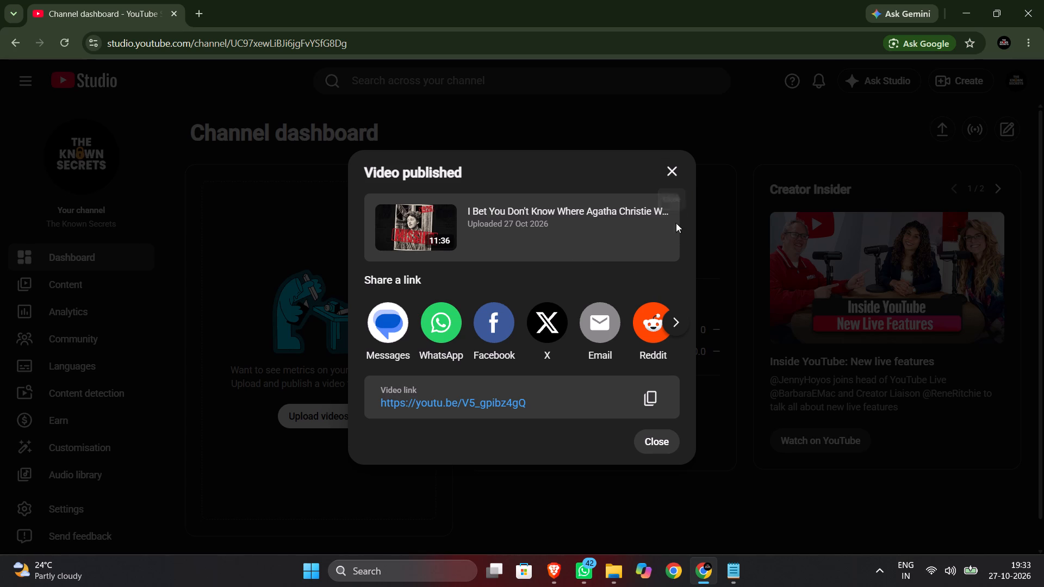
left_click(670, 178)
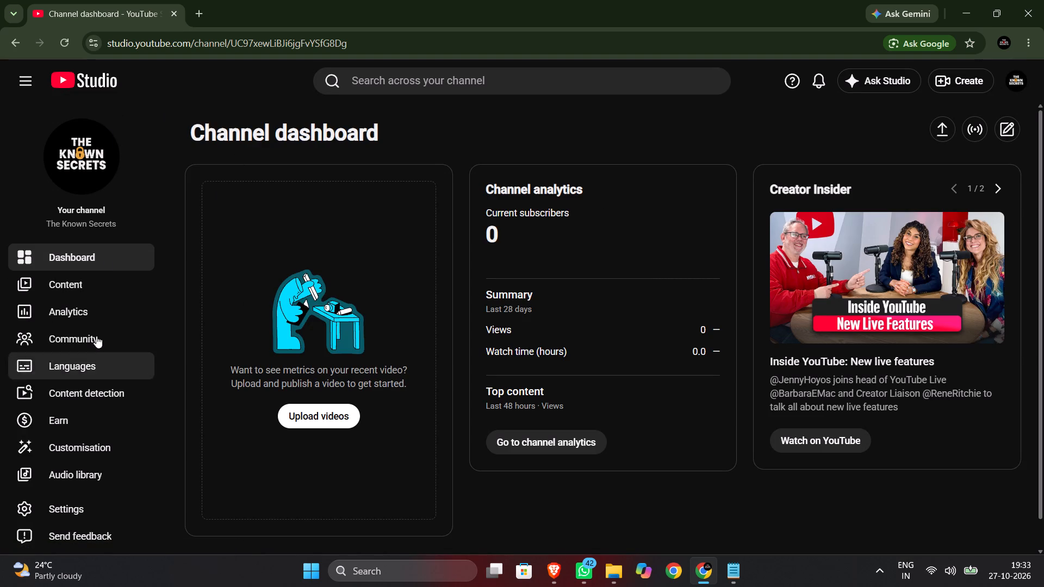
Decline the policy checks survey and open the channel's content list of videos.
left_click(90, 263)
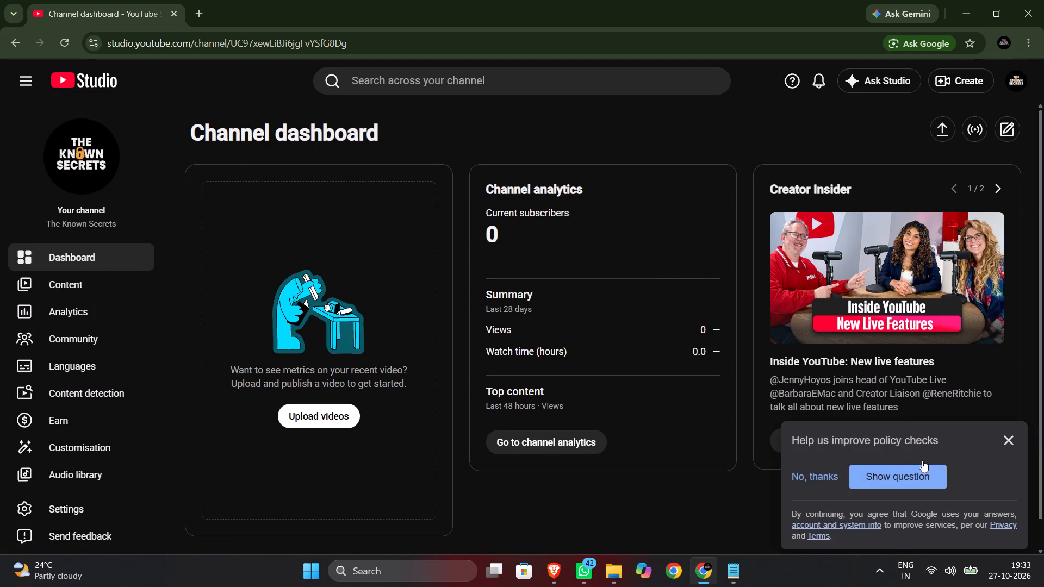
left_click(821, 482)
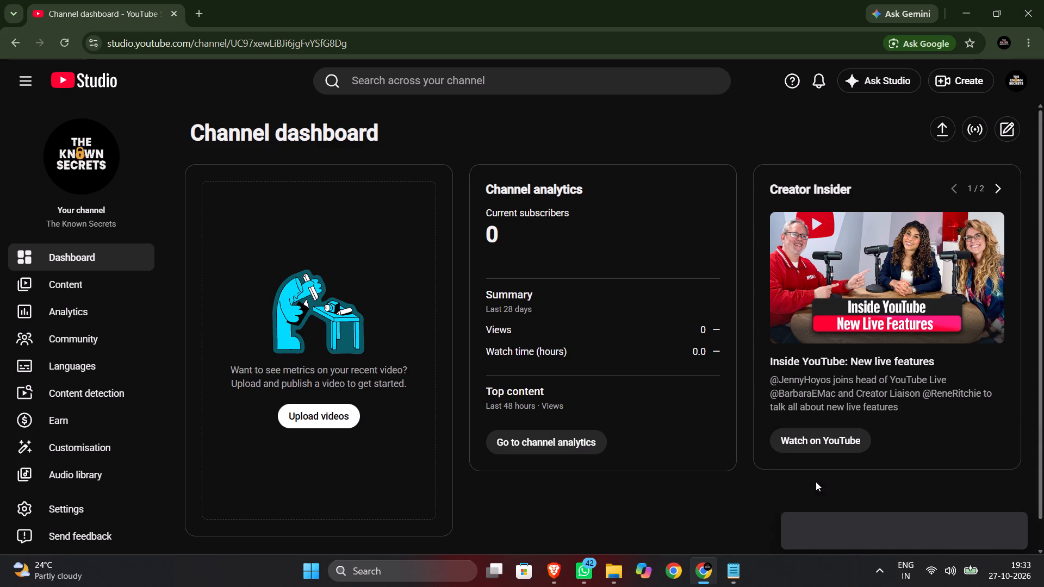
left_click(71, 279)
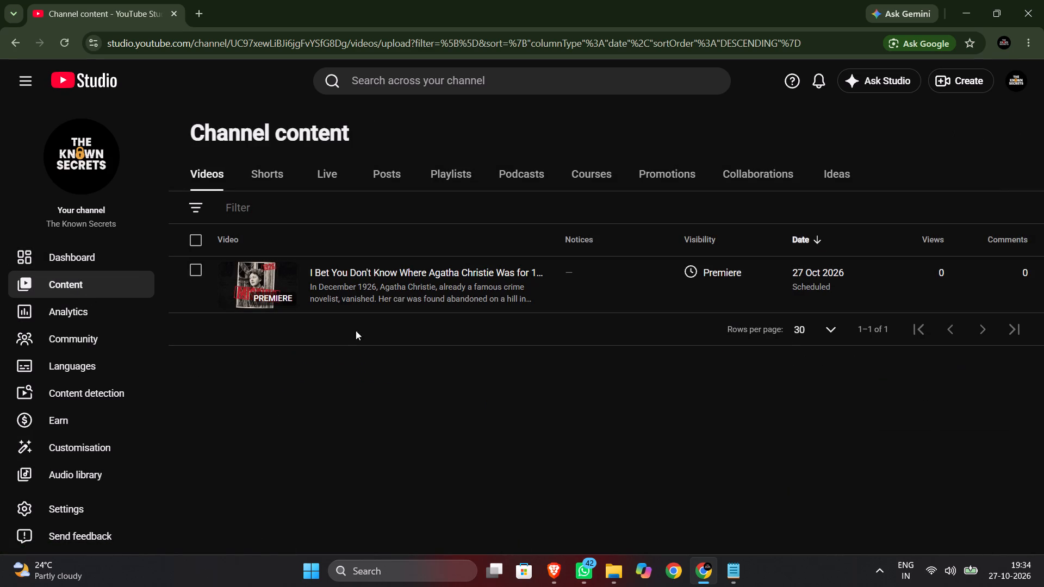
Look through the Overview, Content, Trends and Audience sections of the channel analytics, retrying the Audience section's loading.
left_click(55, 316)
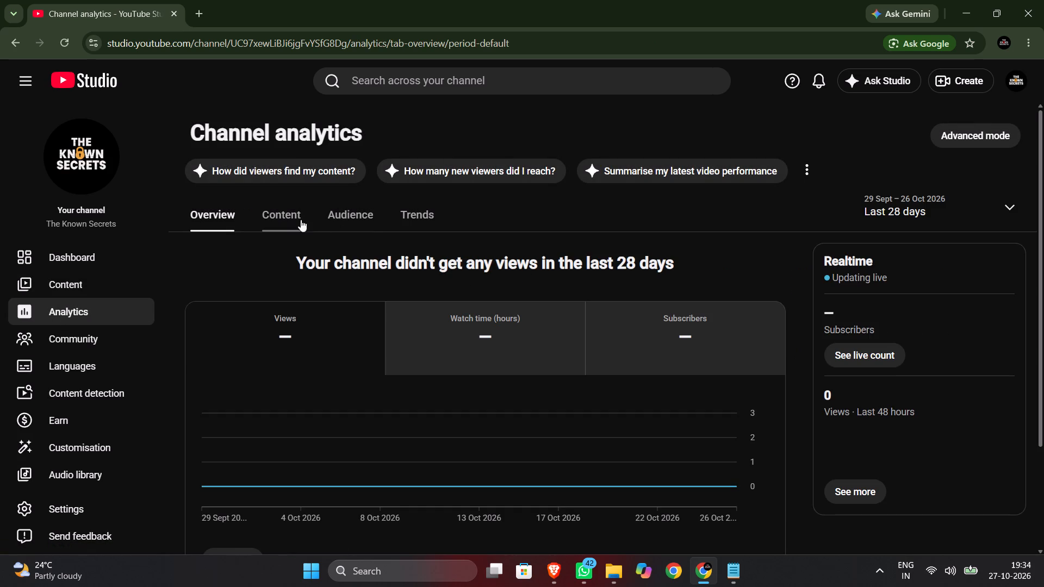
left_click(272, 209)
left_click(210, 210)
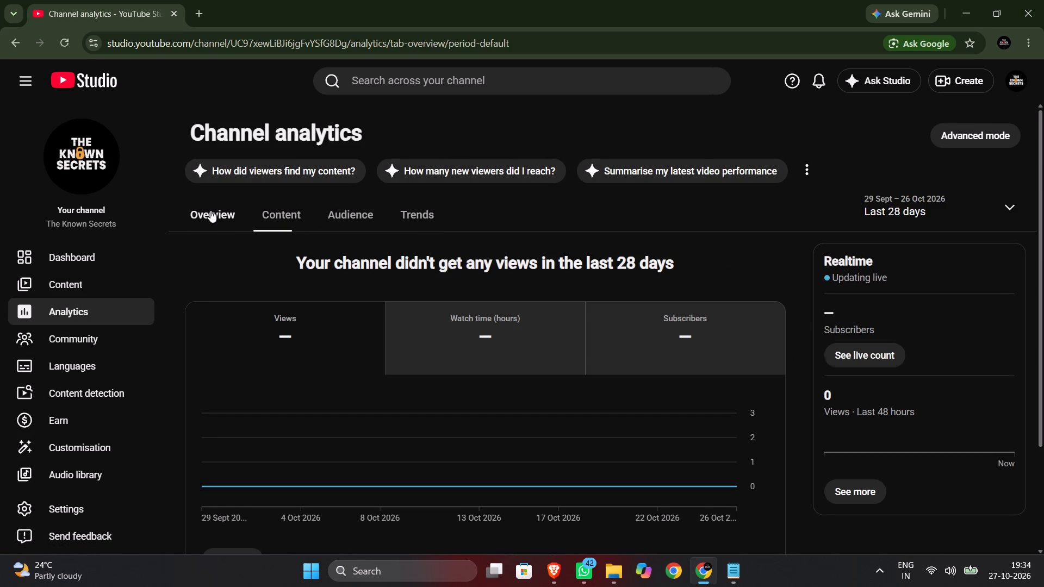
left_click(272, 215)
left_click(356, 216)
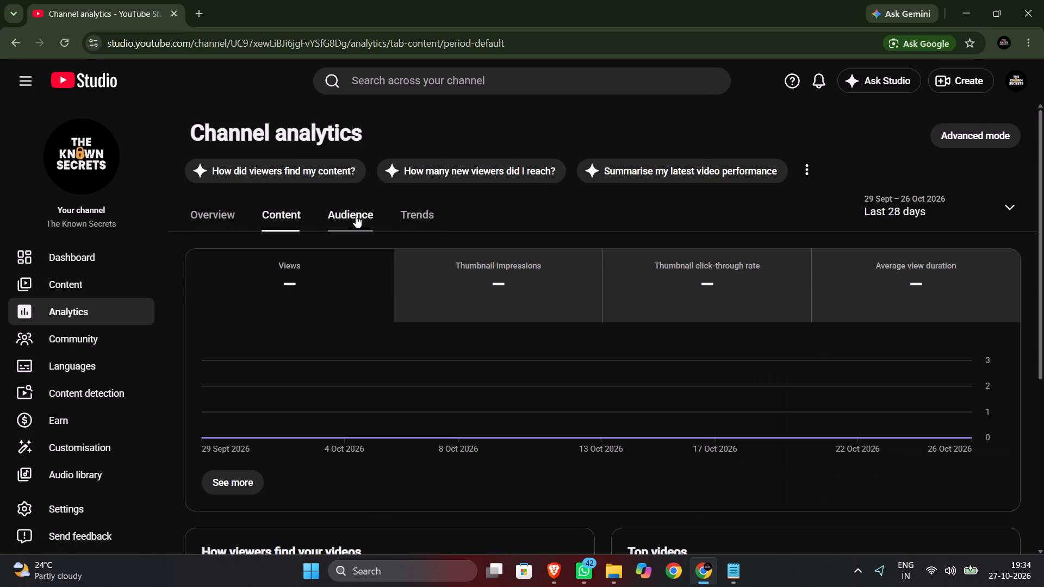
left_click(424, 218)
scroll(550, 299, "down", 1)
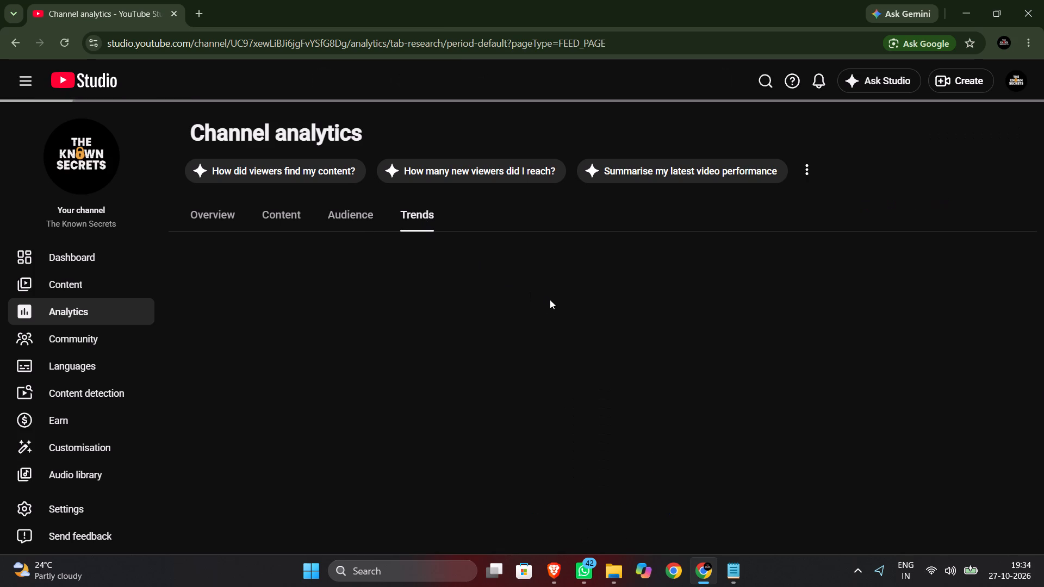
left_click(353, 217)
scroll(601, 339, "down", 3)
left_click(596, 522)
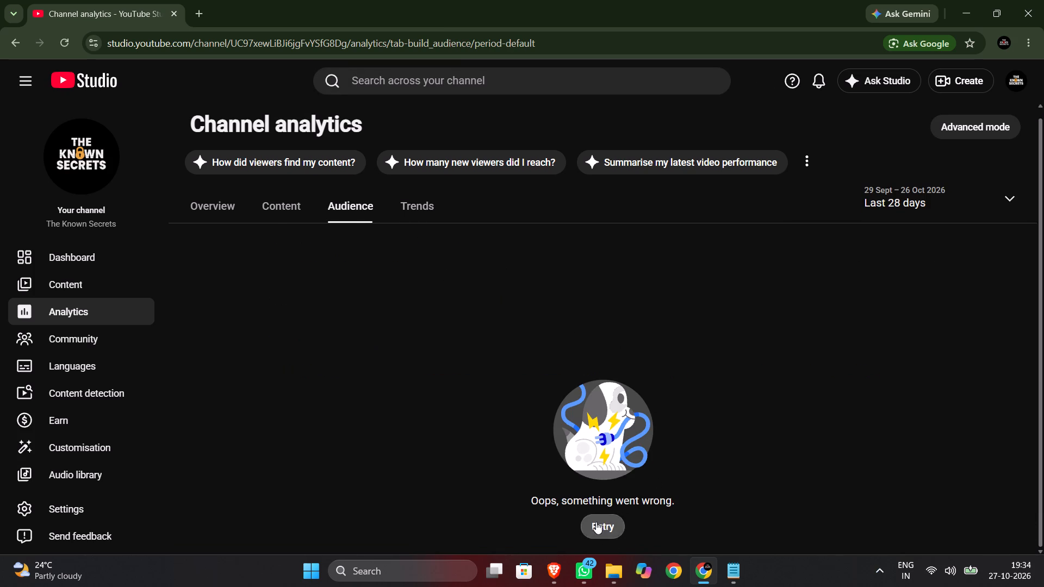
Examine the Trends idea "The history of architecture in New York", its top searches and watched videos, and return to the analytics Overview.
left_click(413, 211)
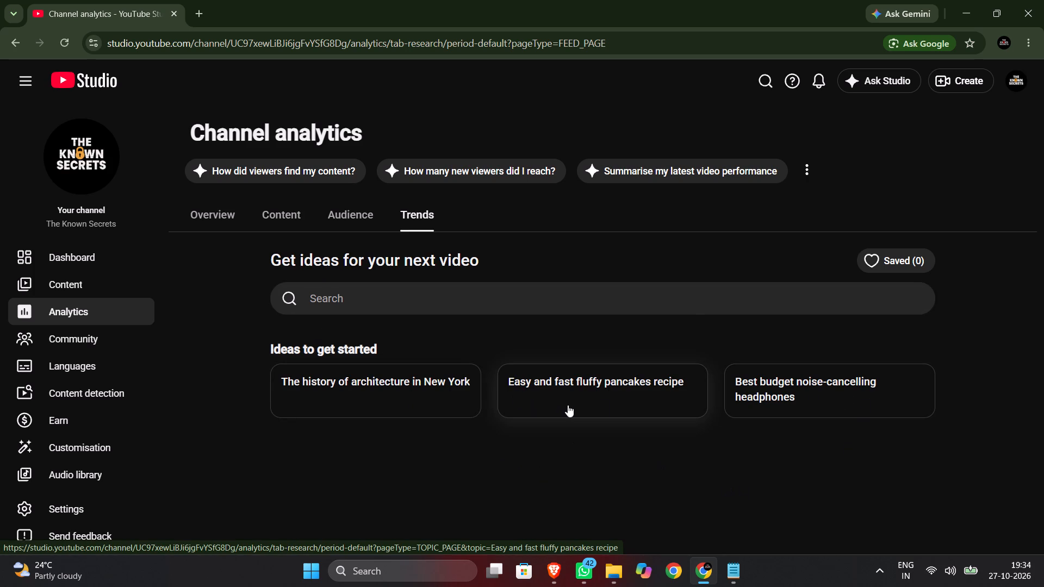
left_click(370, 496)
scroll(401, 486, "down", 3)
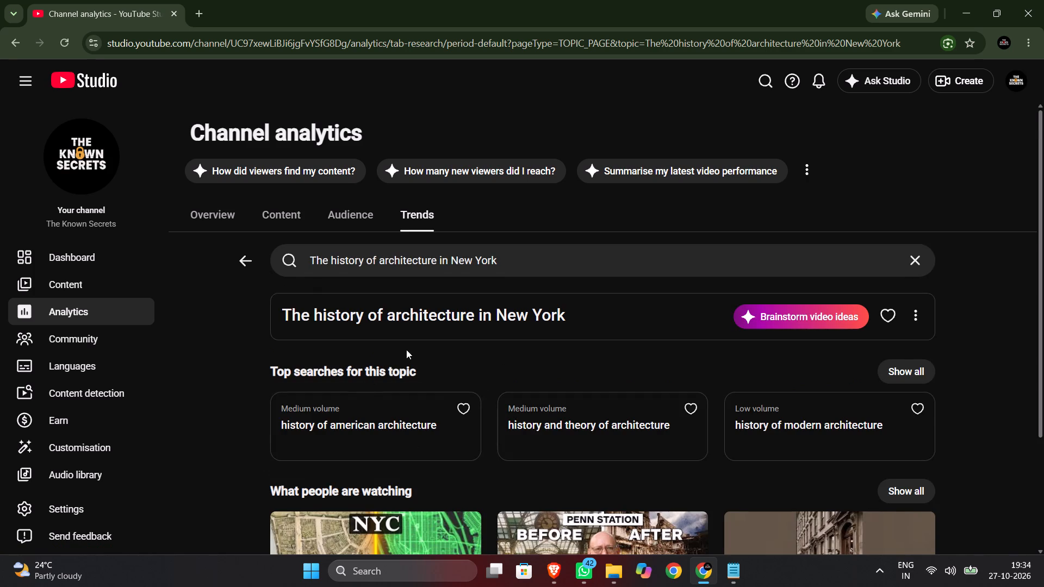
scroll(407, 351, "down", 2)
scroll(391, 402, "down", 2)
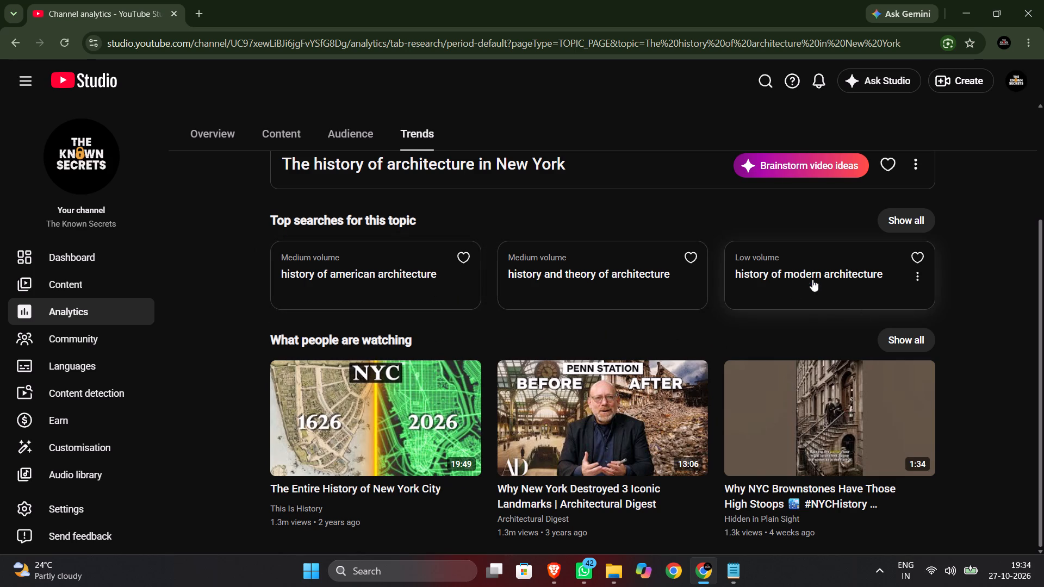
left_click(991, 284)
scroll(247, 333, "up", 10)
left_click(623, 111)
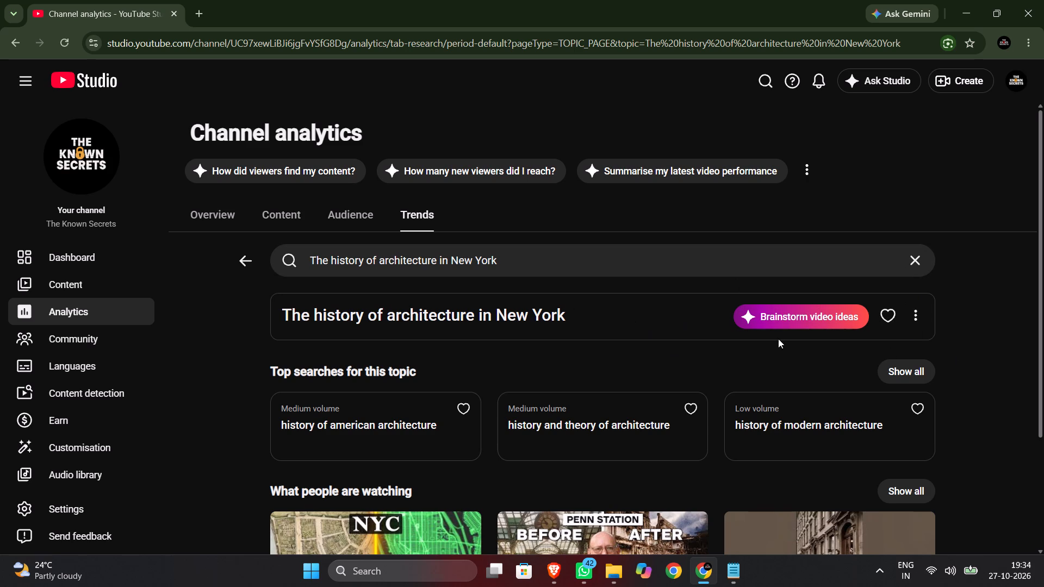
left_click(243, 265)
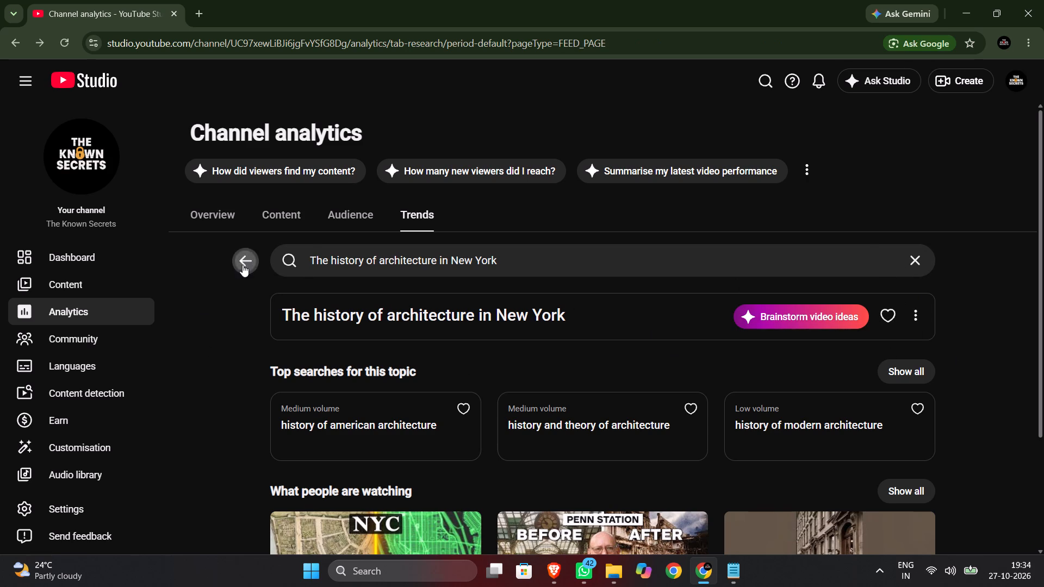
left_click(194, 210)
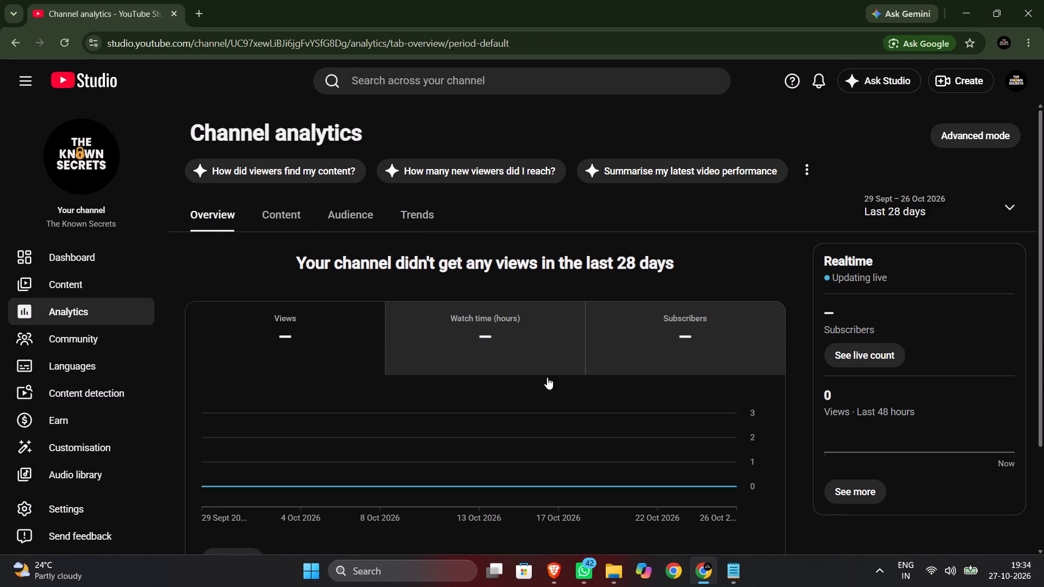
left_click(54, 275)
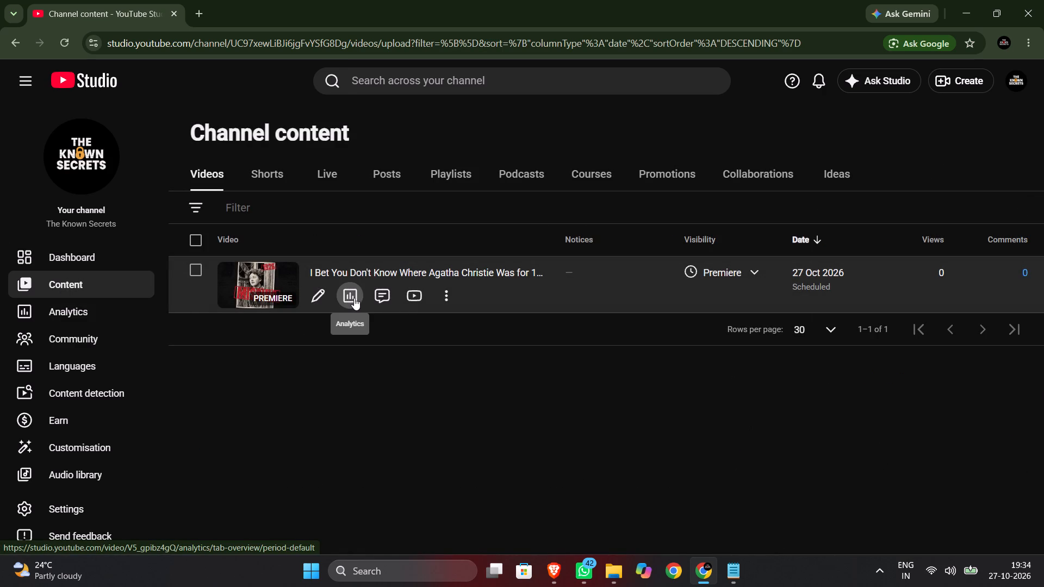
left_click(409, 295)
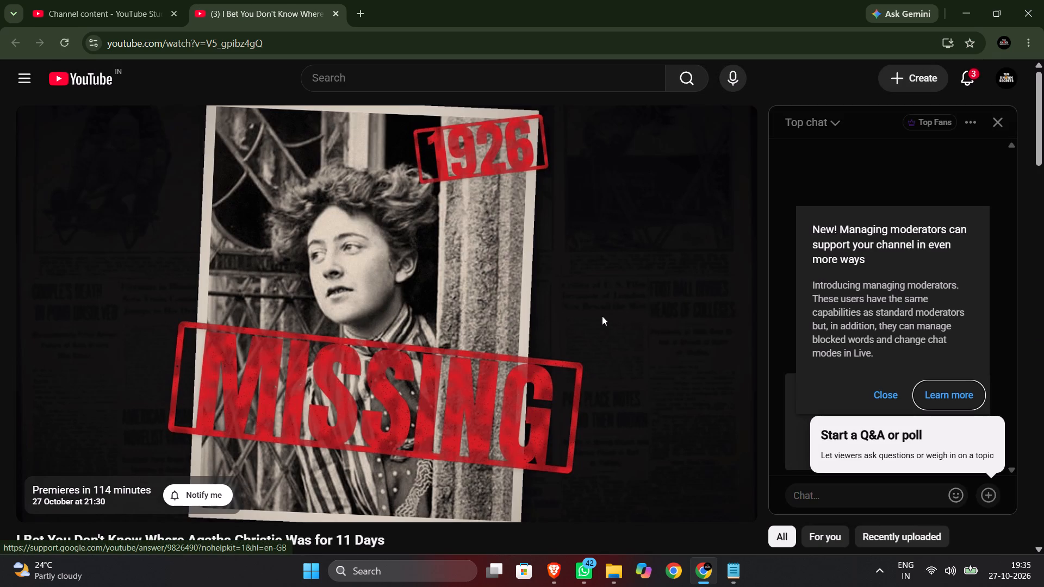
left_click(886, 401)
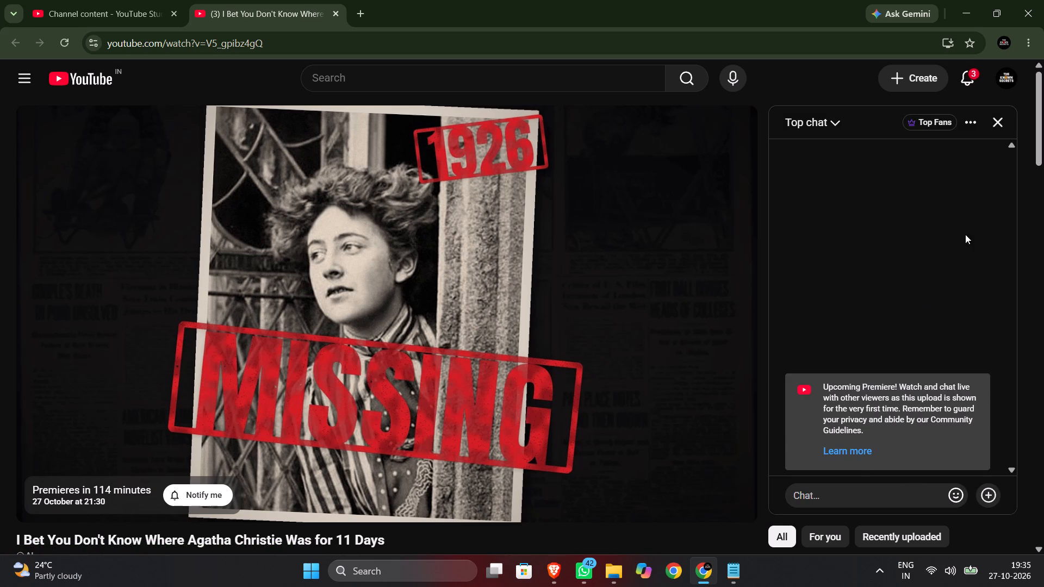
left_click(998, 125)
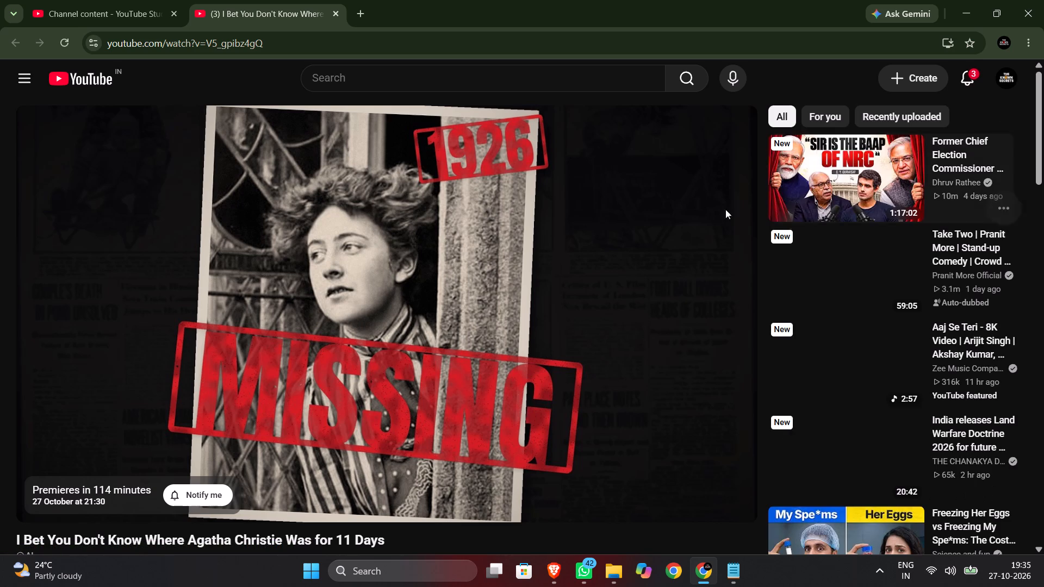
scroll(568, 373, "down", 4)
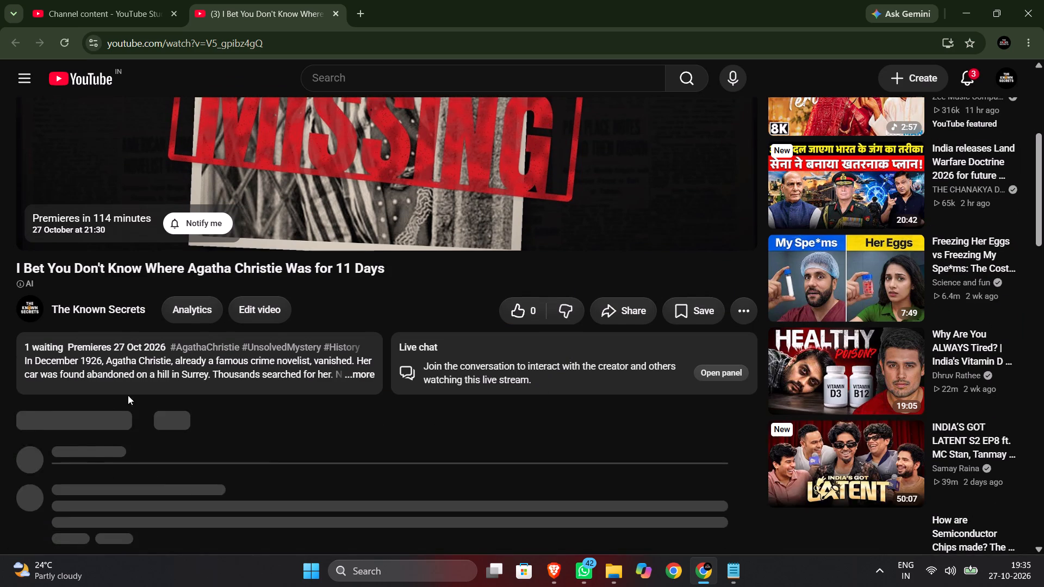
scroll(606, 225, "up", 5)
scroll(608, 238, "down", 4)
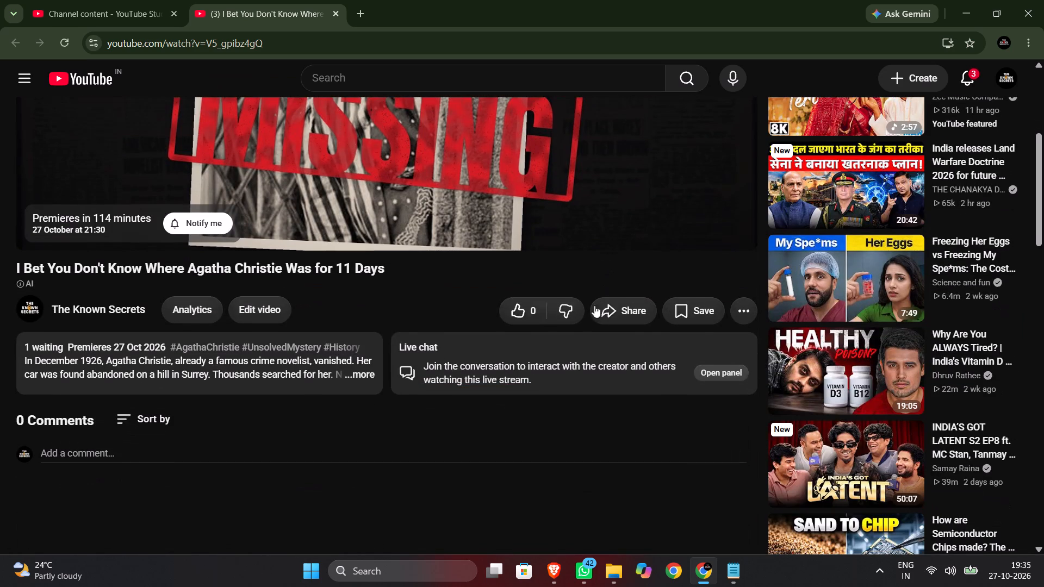
scroll(662, 227, "up", 4)
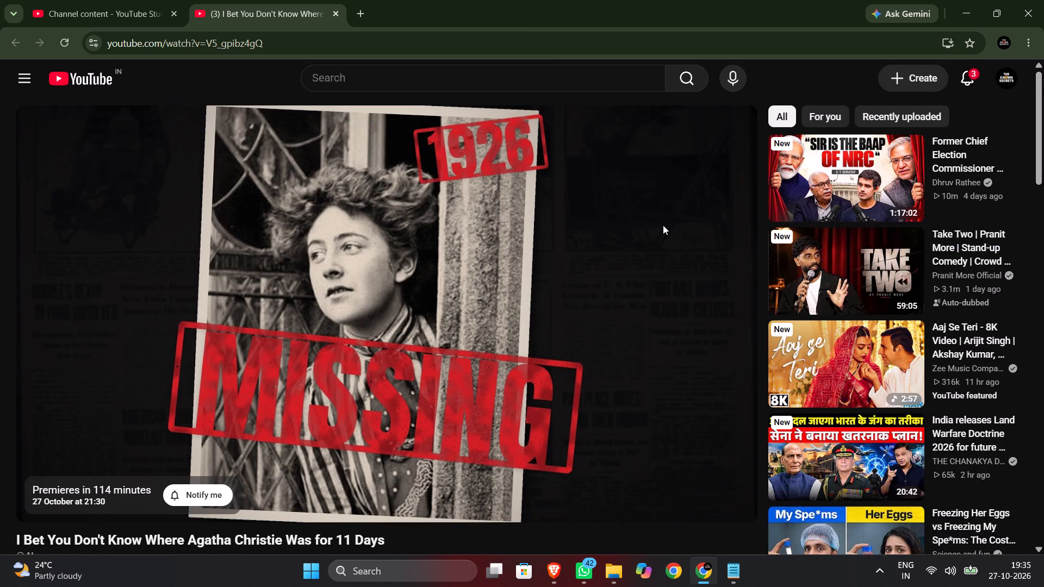
left_click(775, 76)
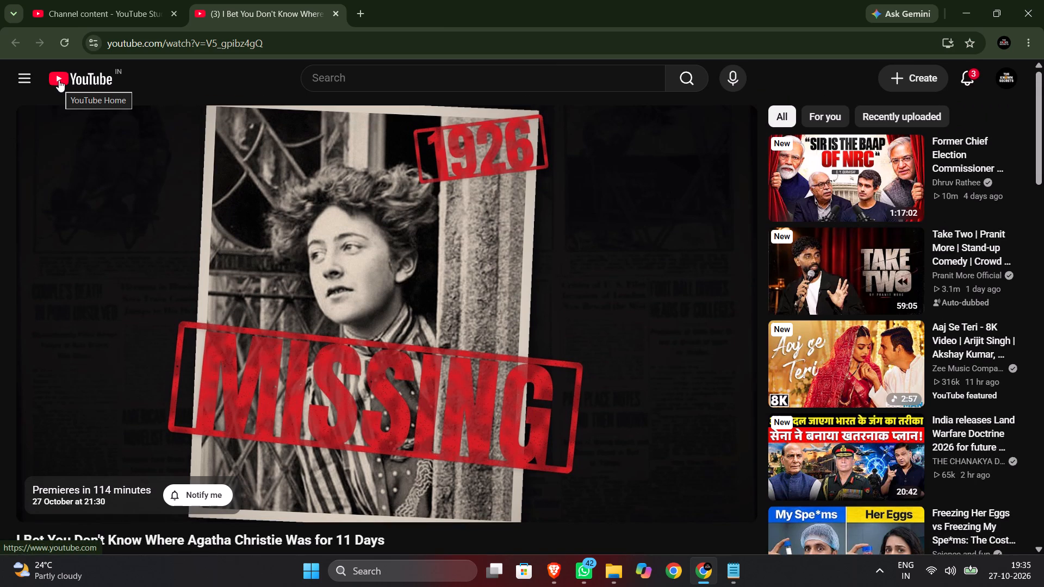
Look over the YouTube home feed and the Khalifa movie page, and close that tab.
left_click(59, 80)
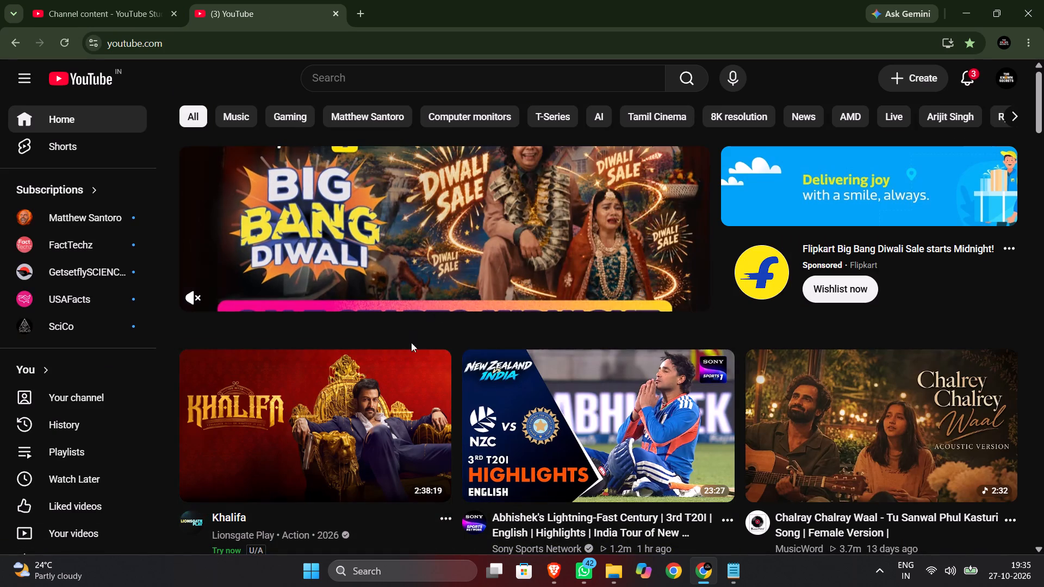
scroll(407, 395, "down", 1)
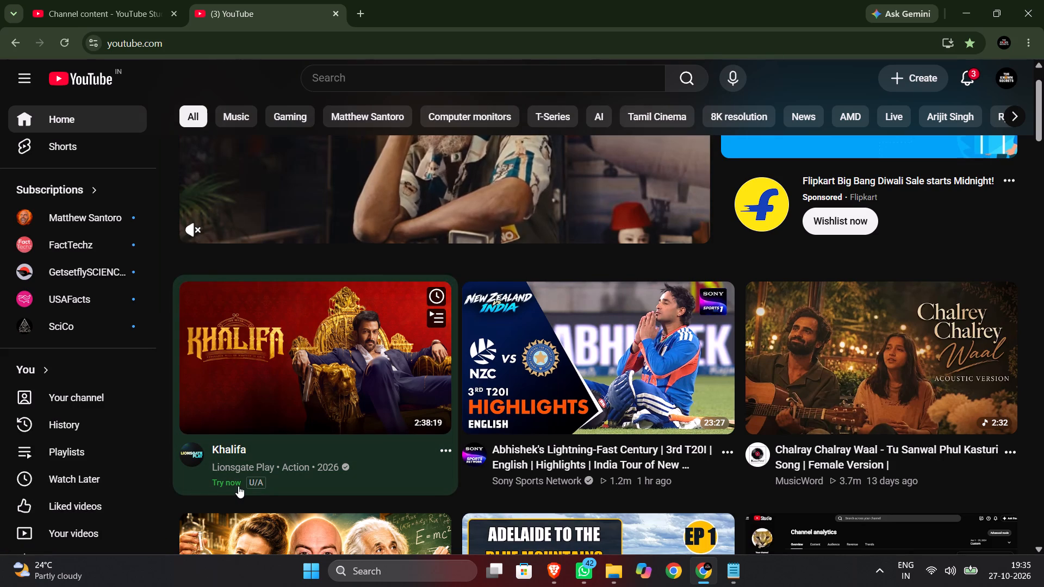
left_click(337, 364)
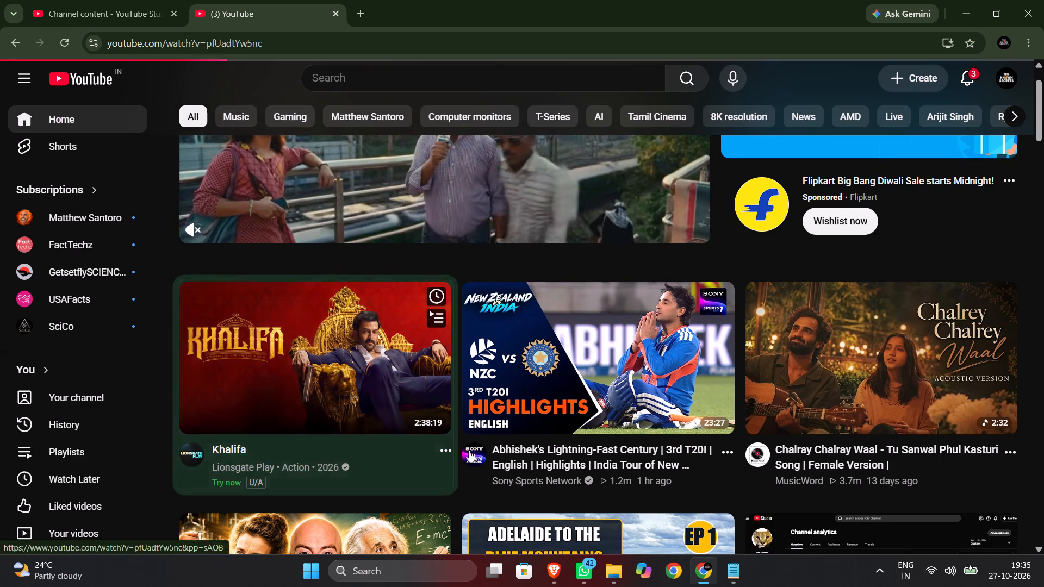
scroll(362, 263, "down", 2)
scroll(394, 264, "up", 2)
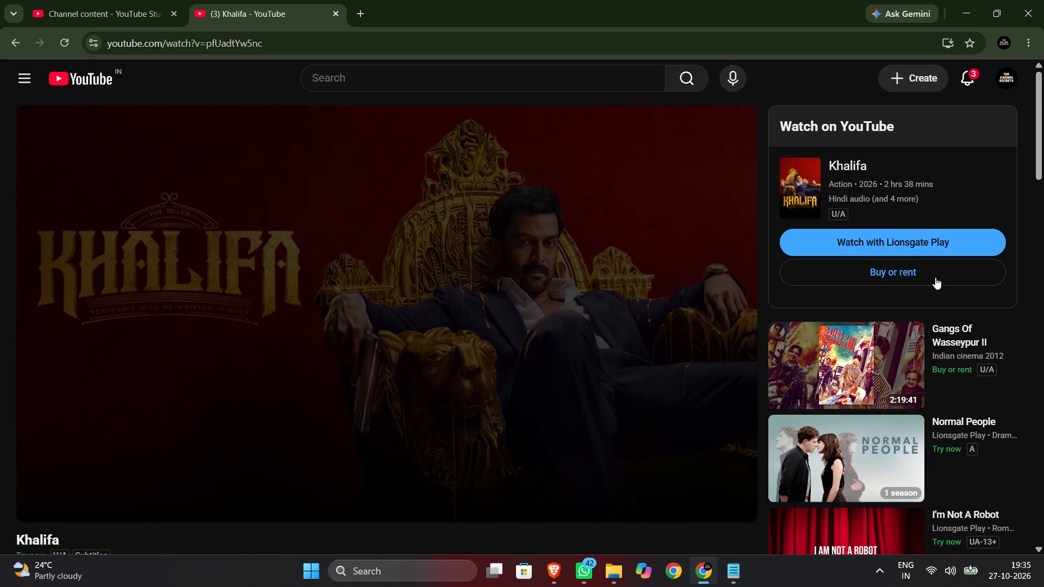
left_click(333, 17)
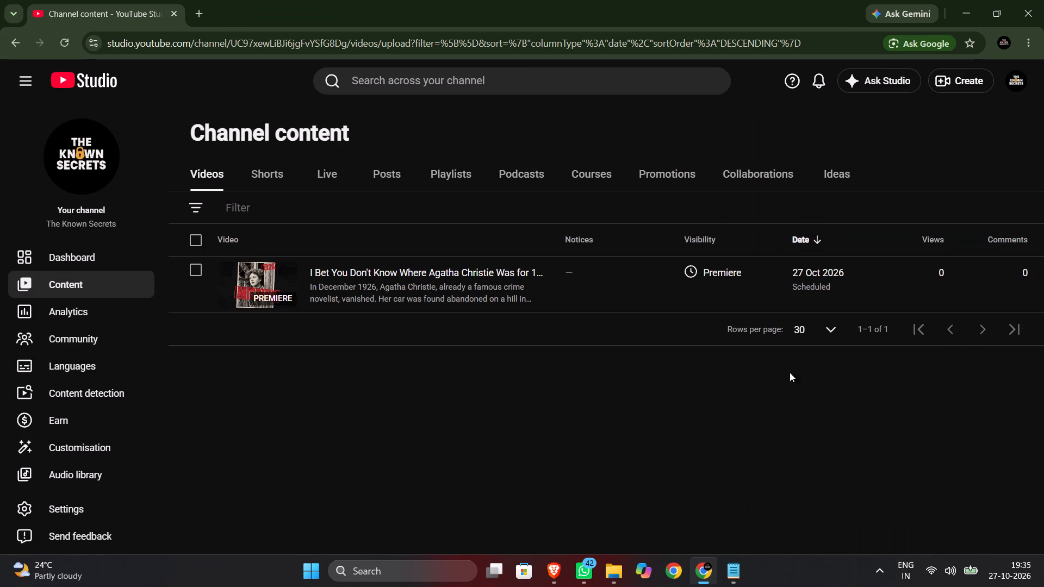
Reload the channel content list to check the scheduled Premiere and close the browser window.
scroll(543, 384, "up", 4)
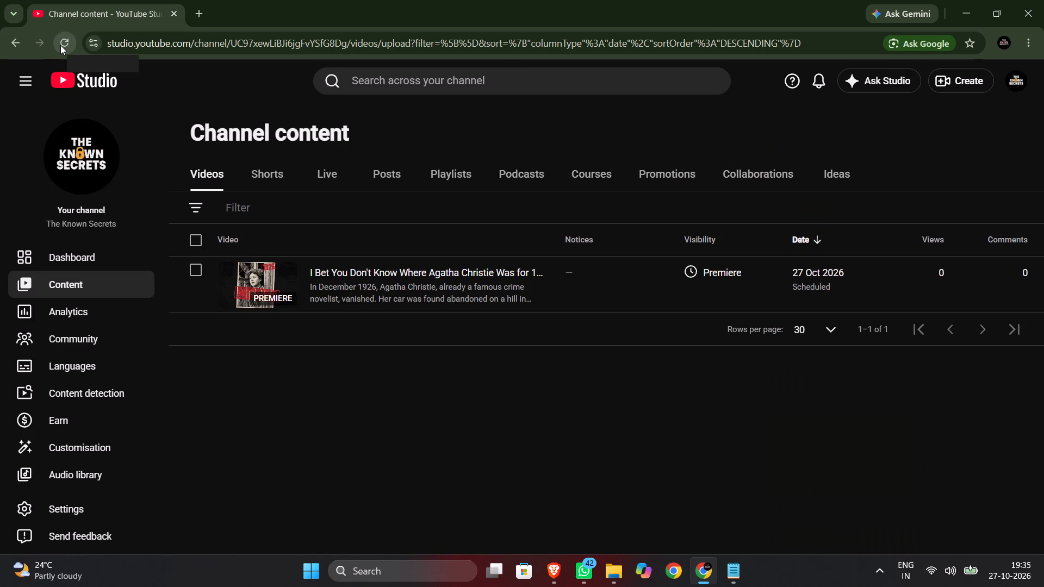
left_click(60, 45)
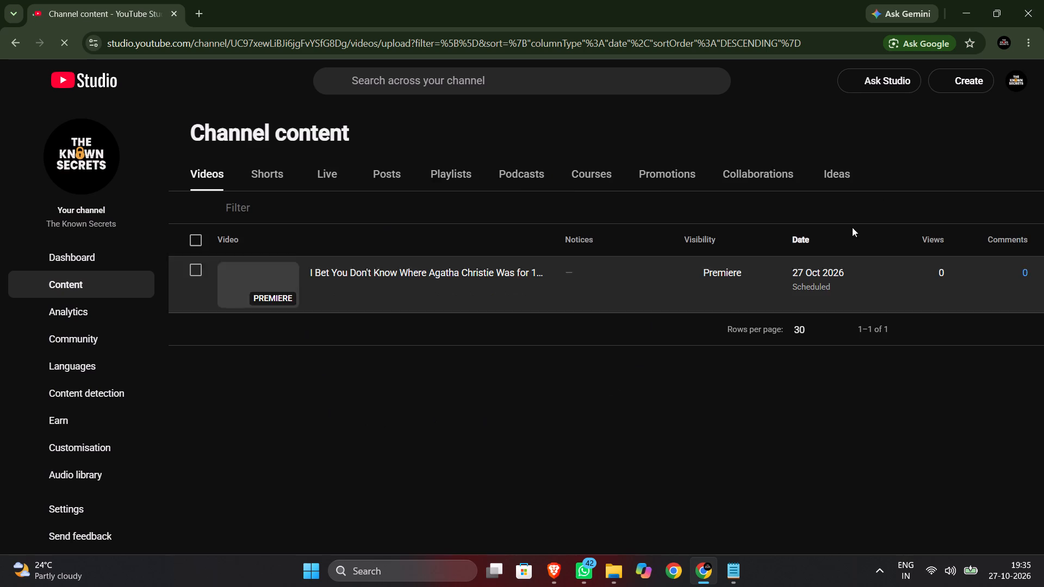
left_click(1037, 10)
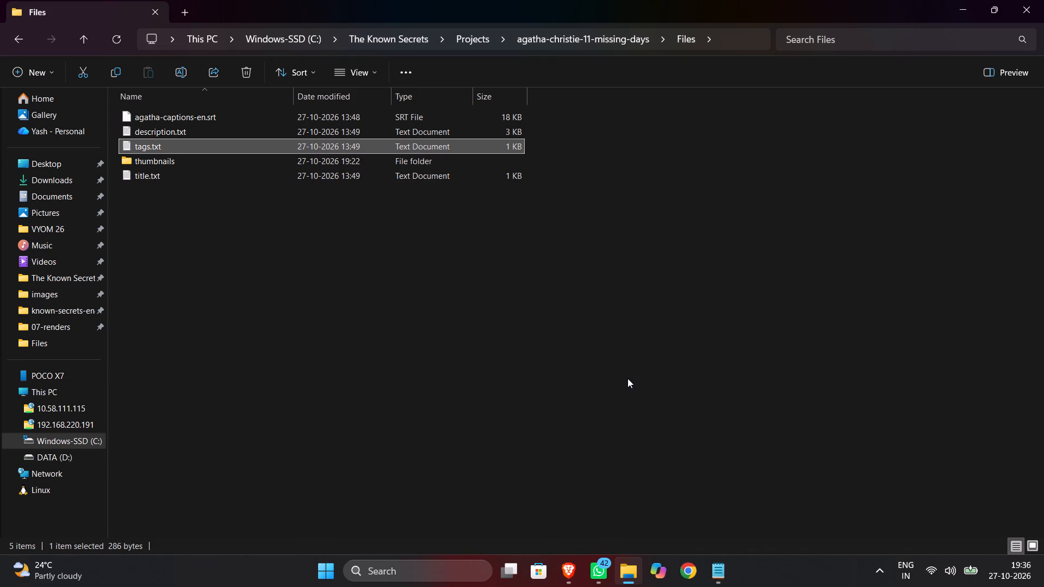
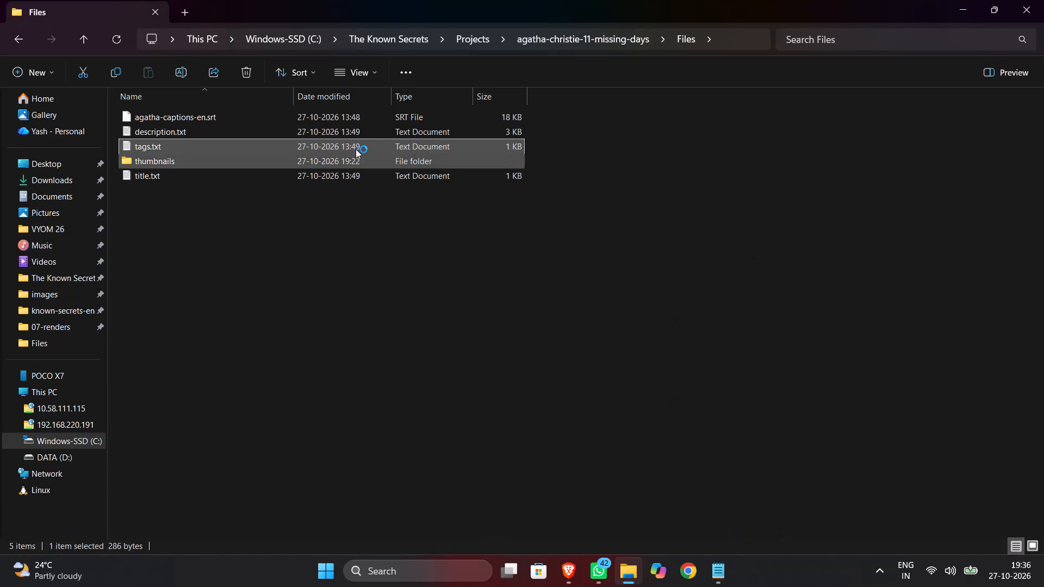
Return to The Known Secrets folder and check the size of its Projects folder in the properties.
left_click(10, 38)
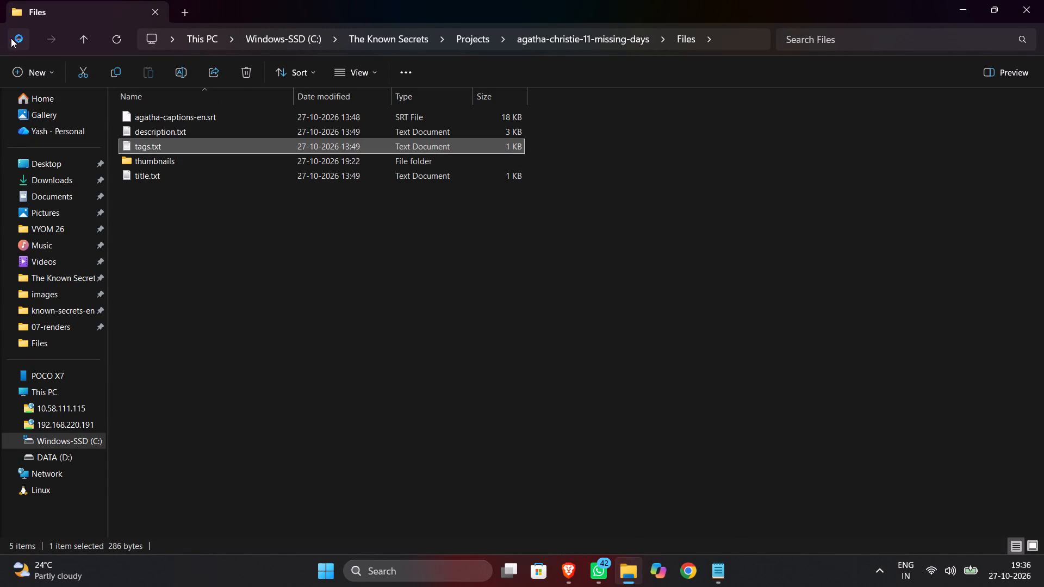
left_click(11, 38)
left_click(28, 36)
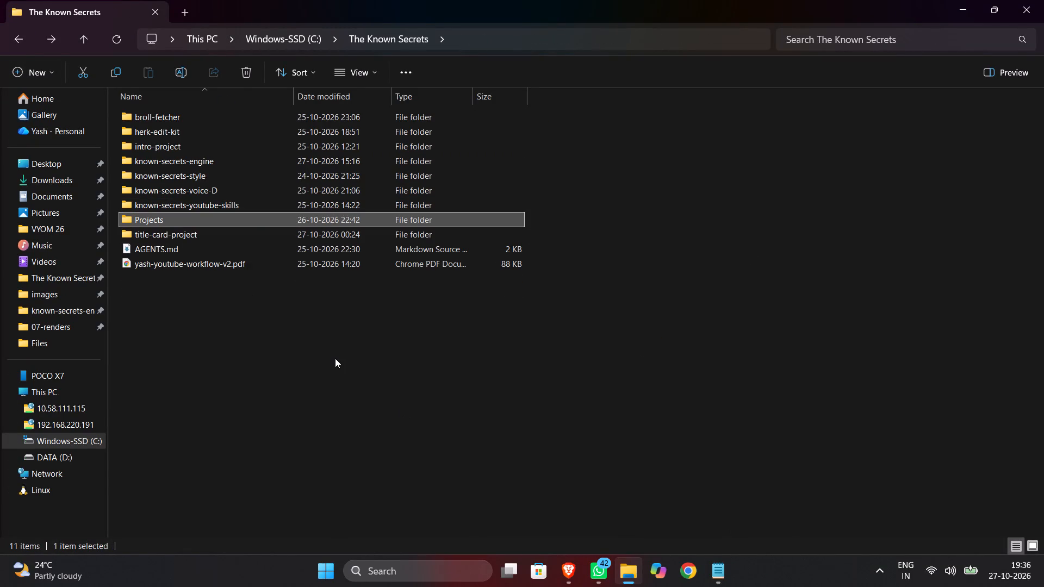
key("ctrl+alt+Return")
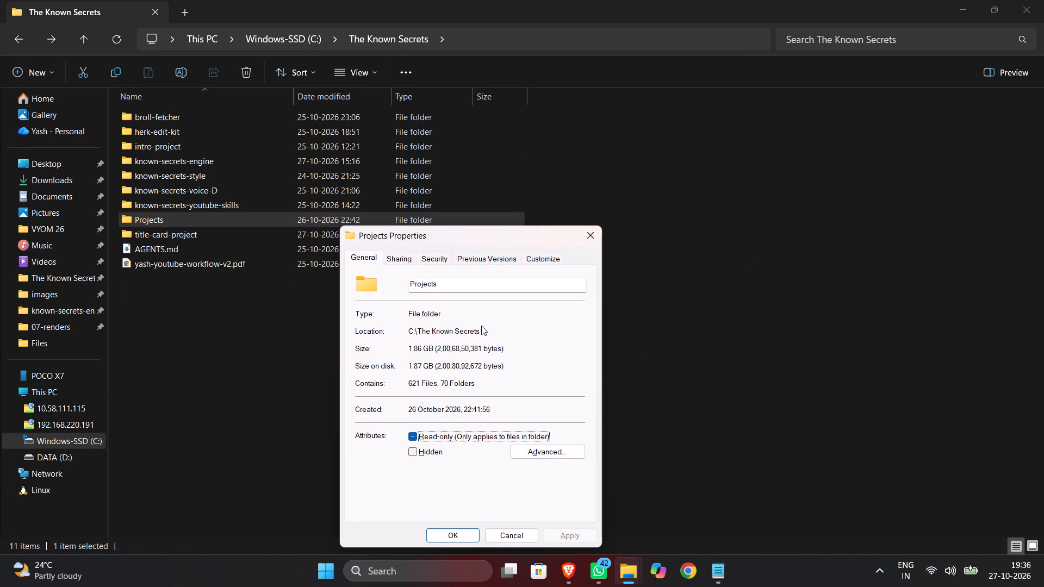
left_click(593, 242)
Check the combined size of everything in The Known Secrets folder except Projects.
left_click_drag(713, 413, 161, 115)
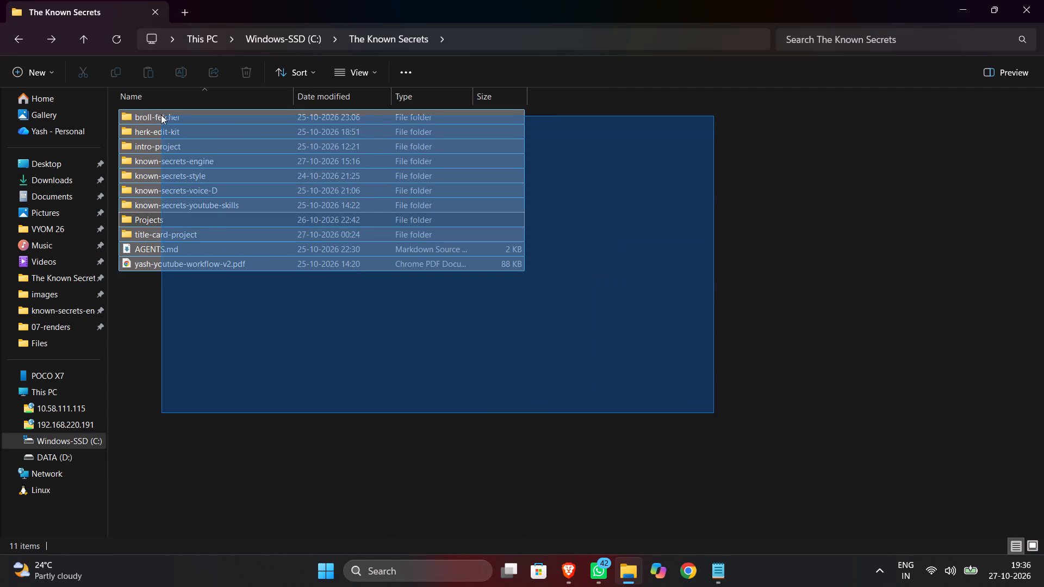
left_click_drag(161, 115, 160, 113)
left_click(179, 221, "ctrl")
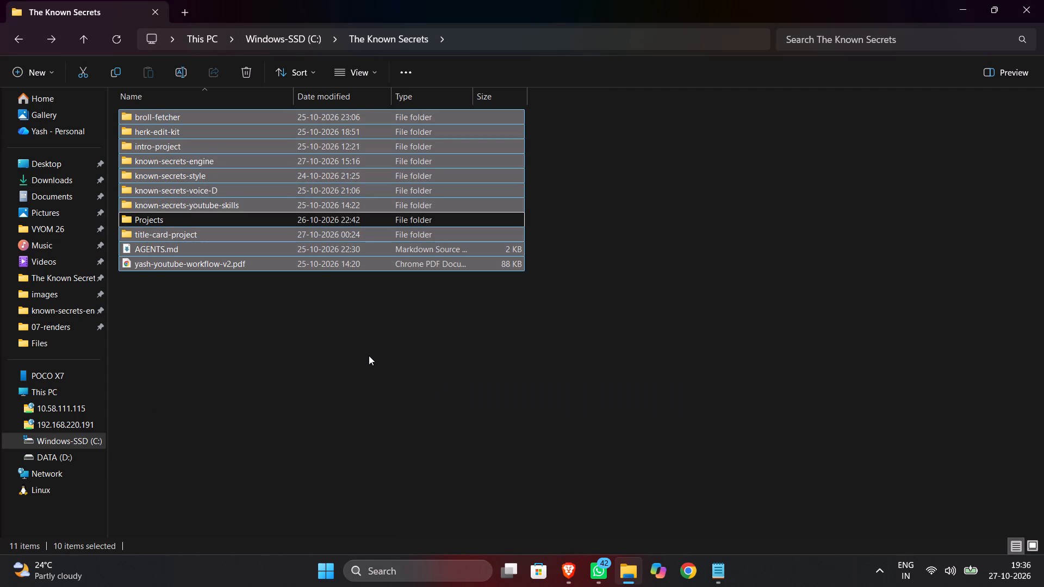
key("ctrl+alt+Return")
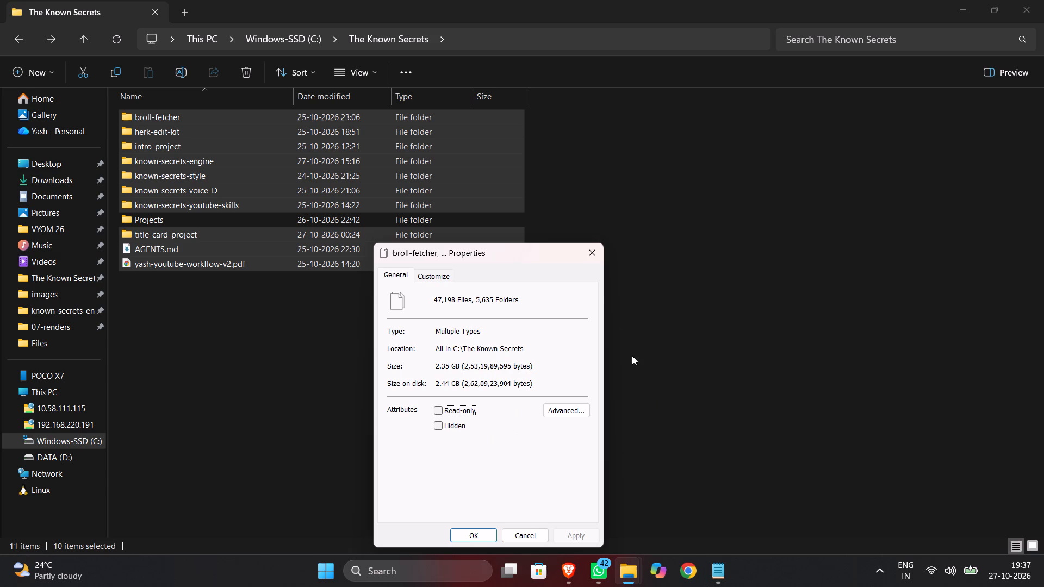
left_click(589, 245)
Check the combined size of all items in The Known Secrets folder, including Projects, and clear the selection.
left_click_drag(669, 345, 271, 127)
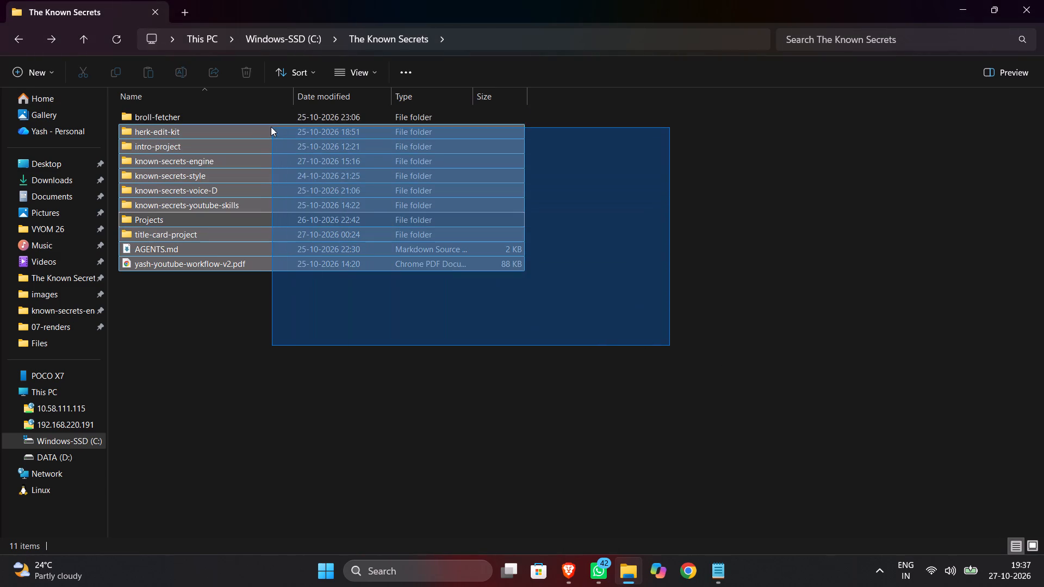
left_click_drag(271, 127, 265, 117)
key("ctrl+alt+Return")
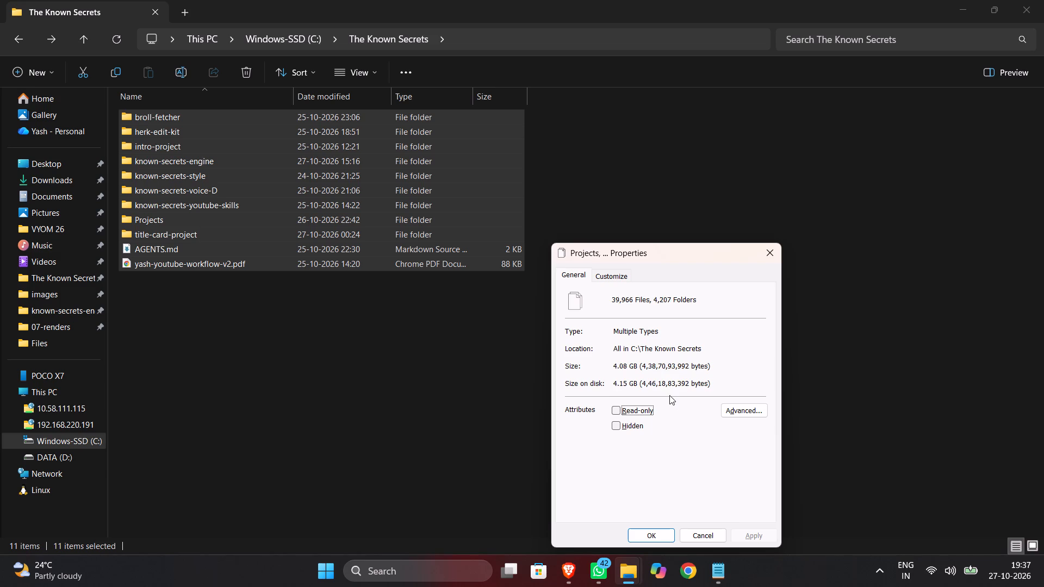
left_click(420, 401)
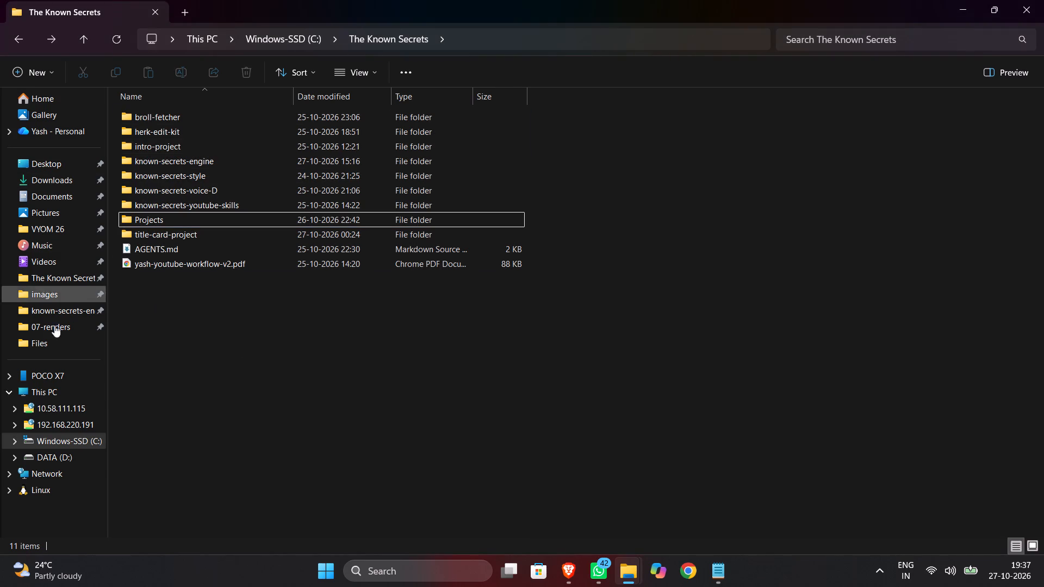
Show the drives of This PC and refresh the view to check their free space.
left_click(52, 390)
left_click(116, 41)
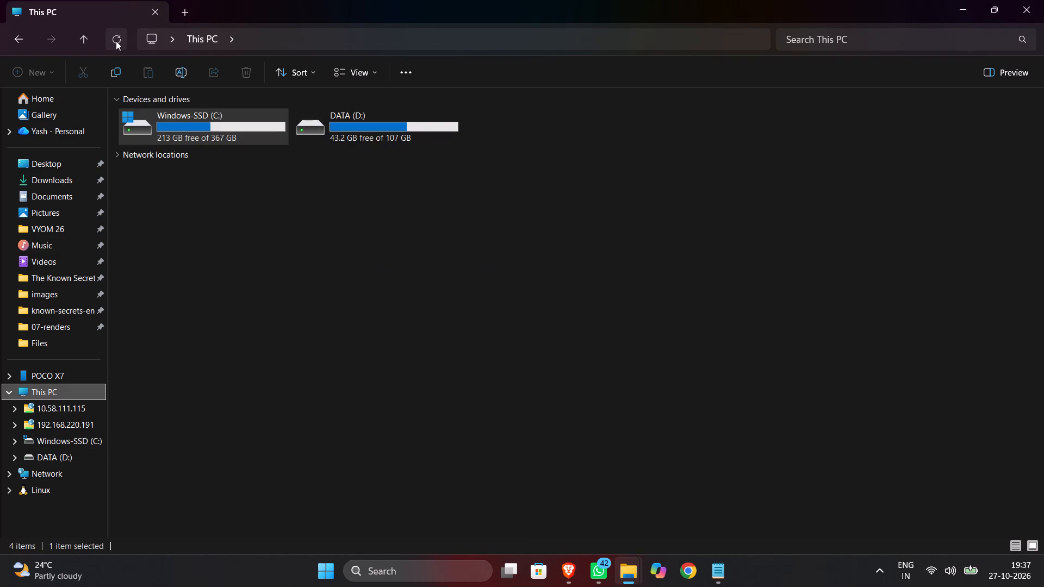
triple_click(116, 41)
left_click(116, 41)
double_click(116, 41)
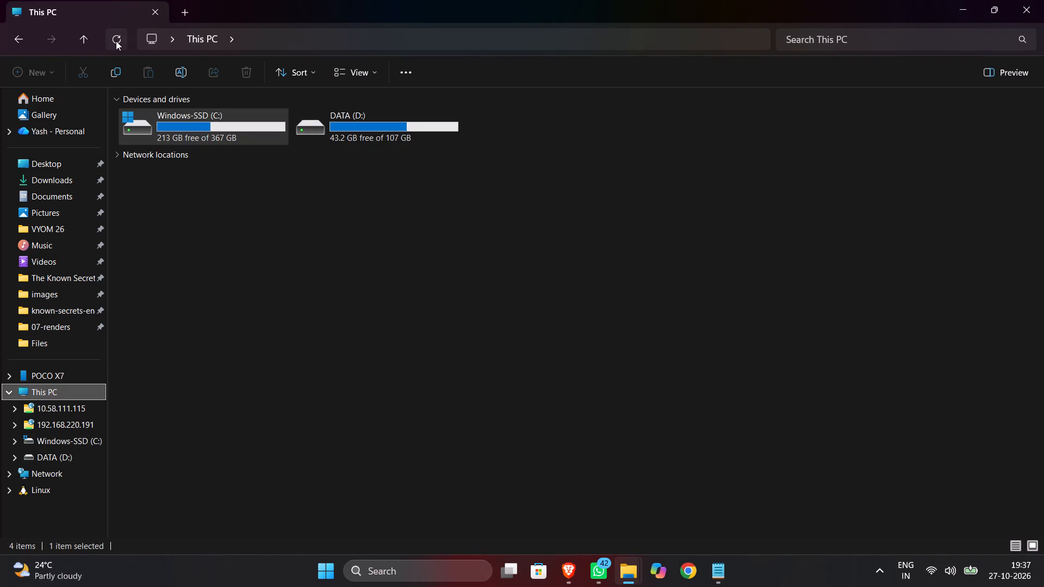